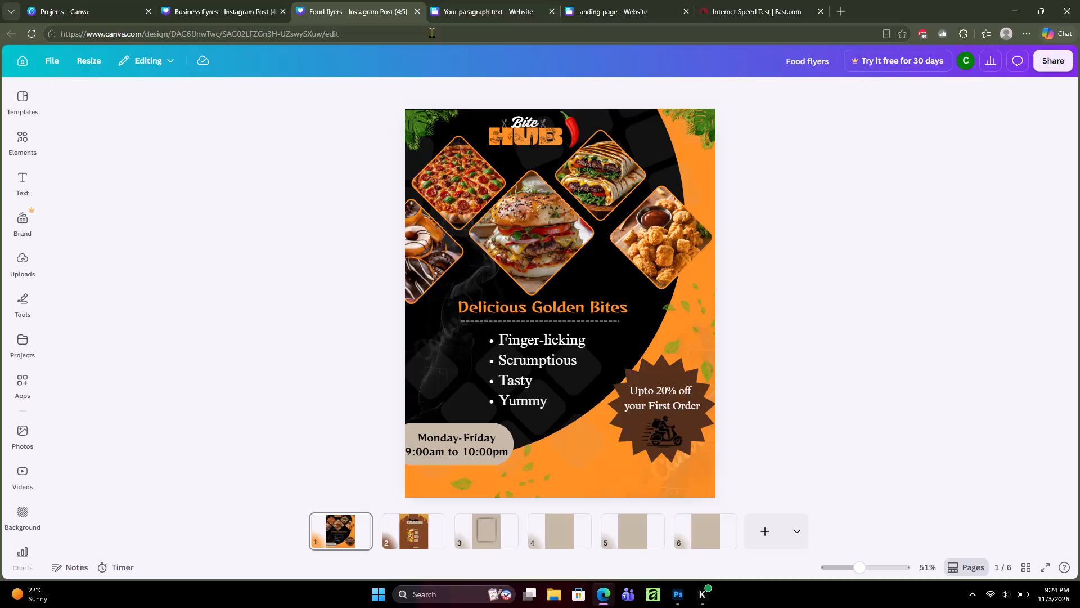
Close the Food flyers design and the Wardrobe Edit website design in the browser.
click(420, 9)
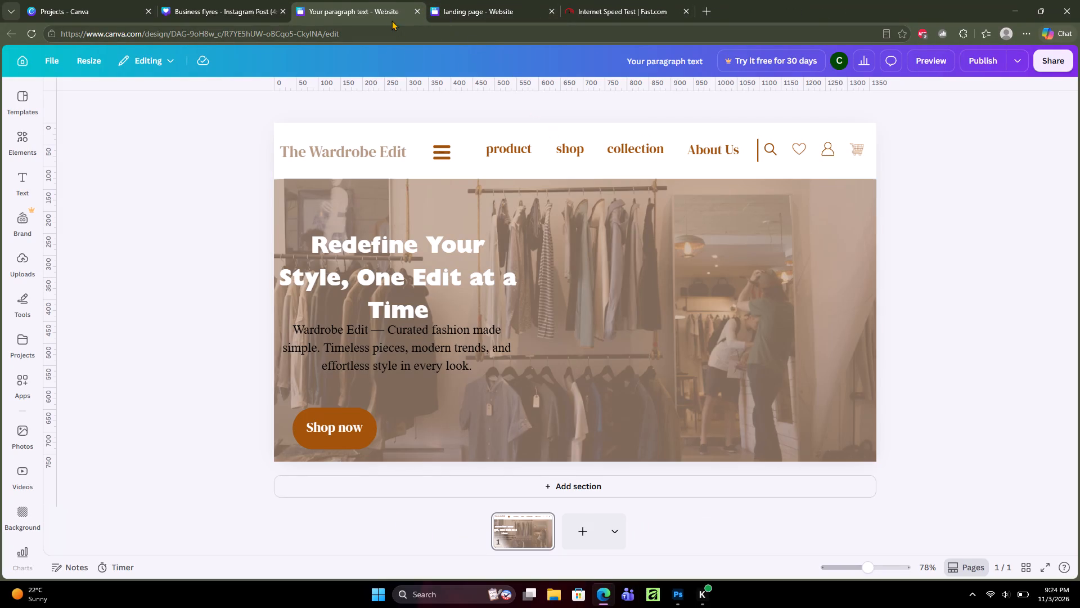
click(414, 10)
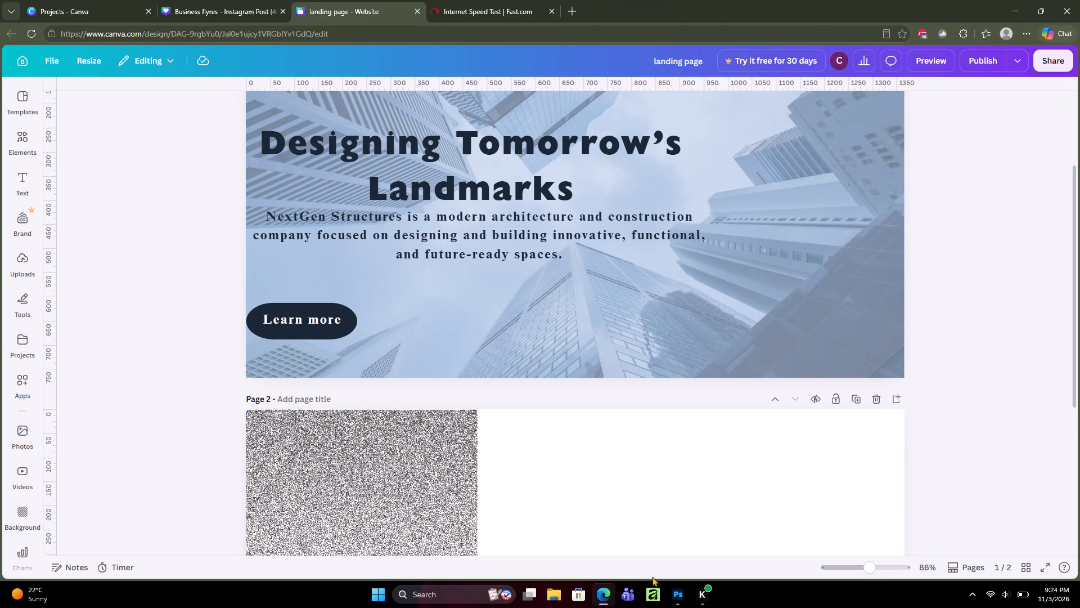
Switch to Photoshop and look over the LECAGA logo concepts, checking back on the landing page design in the browser.
click(679, 604)
scroll(610, 397, down, 3)
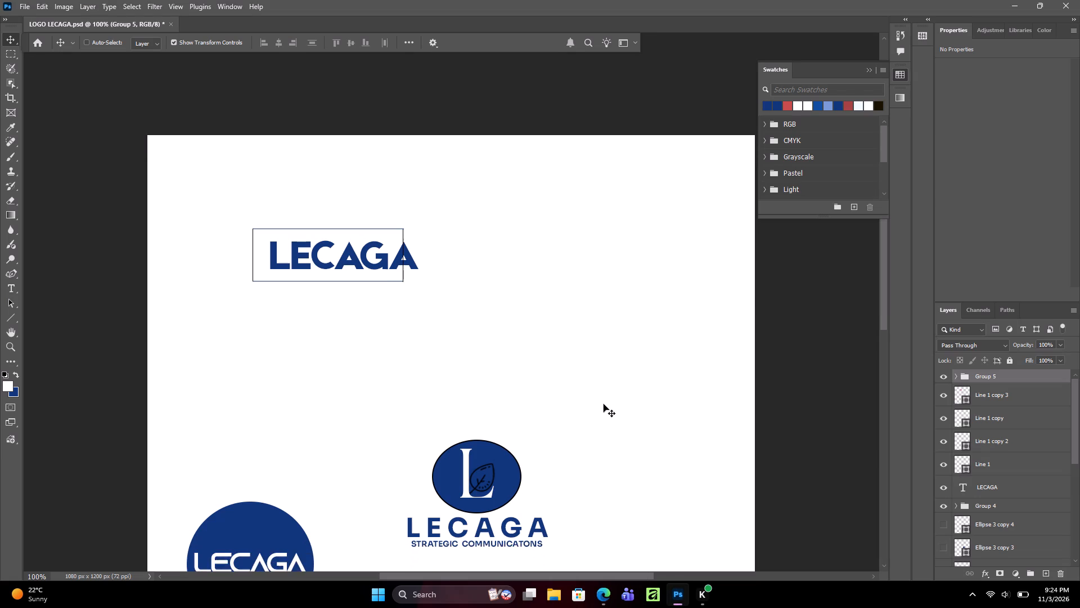
scroll(604, 404, up, 4)
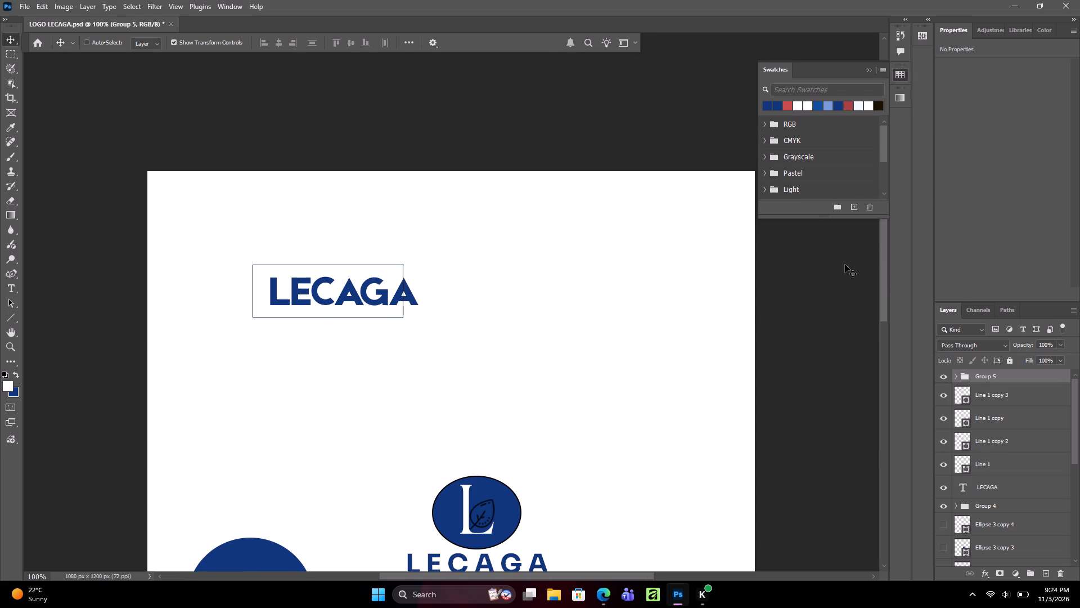
click(600, 595)
click(679, 592)
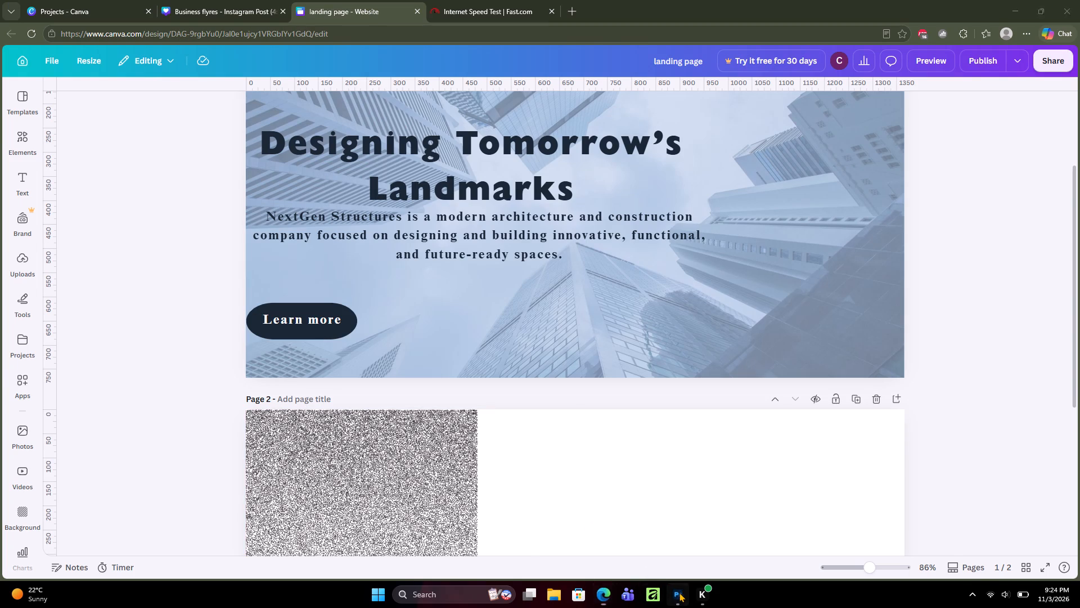
scroll(600, 463, down, 18)
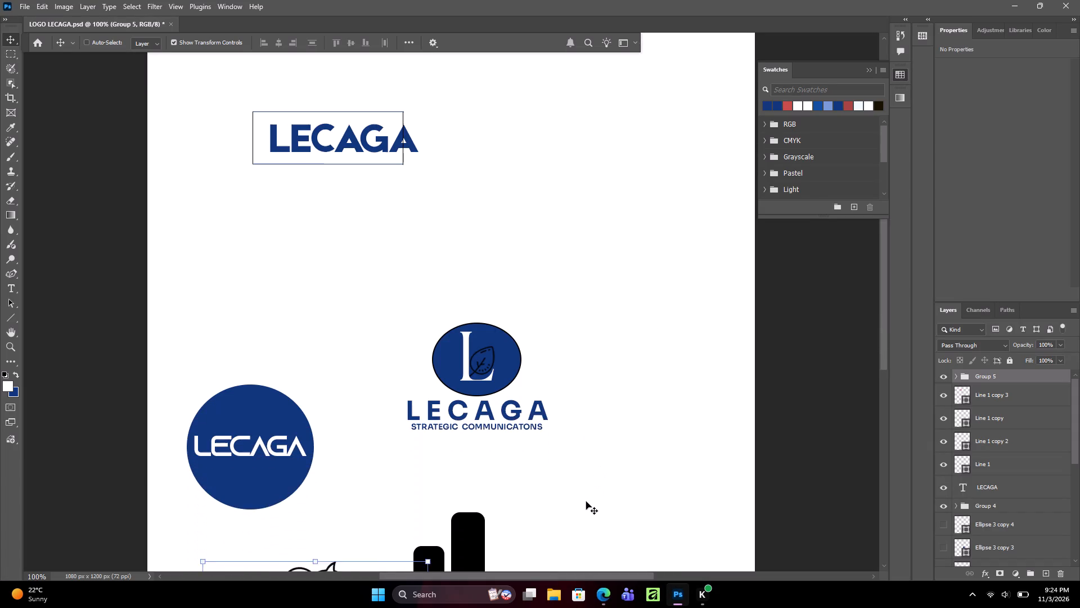
scroll(586, 502, down, 10)
scroll(580, 508, up, 8)
scroll(578, 506, down, 1)
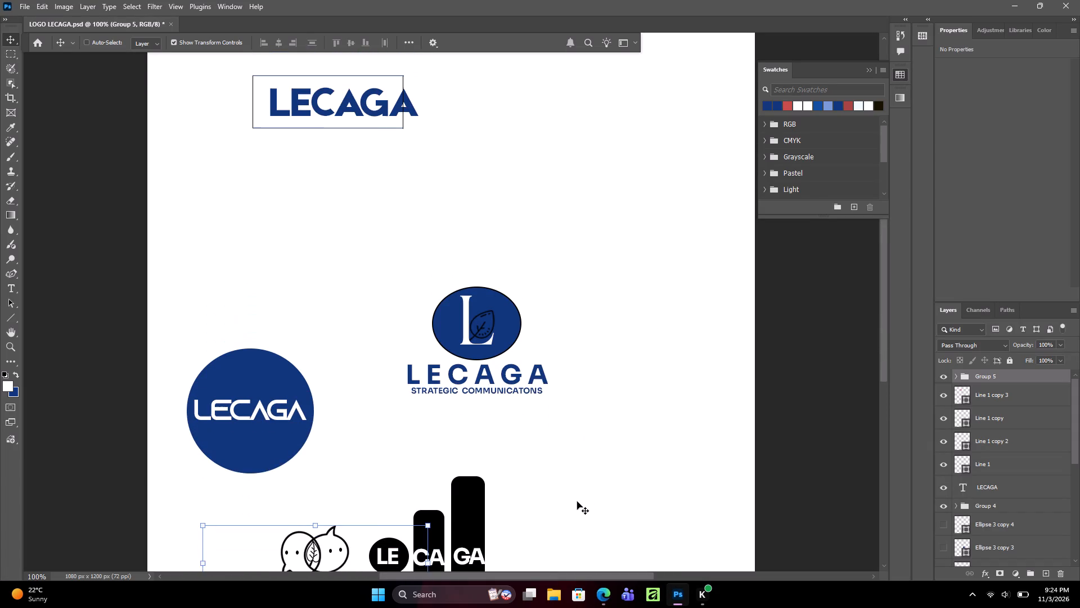
scroll(577, 502, up, 14)
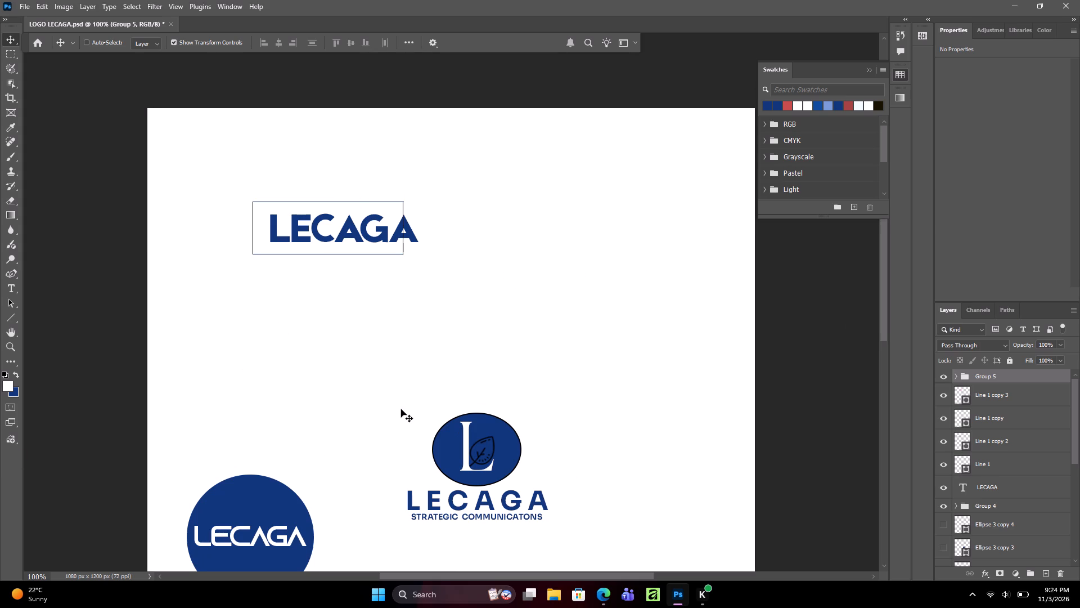
click(593, 598)
scroll(586, 423, down, 15)
scroll(597, 459, up, 6)
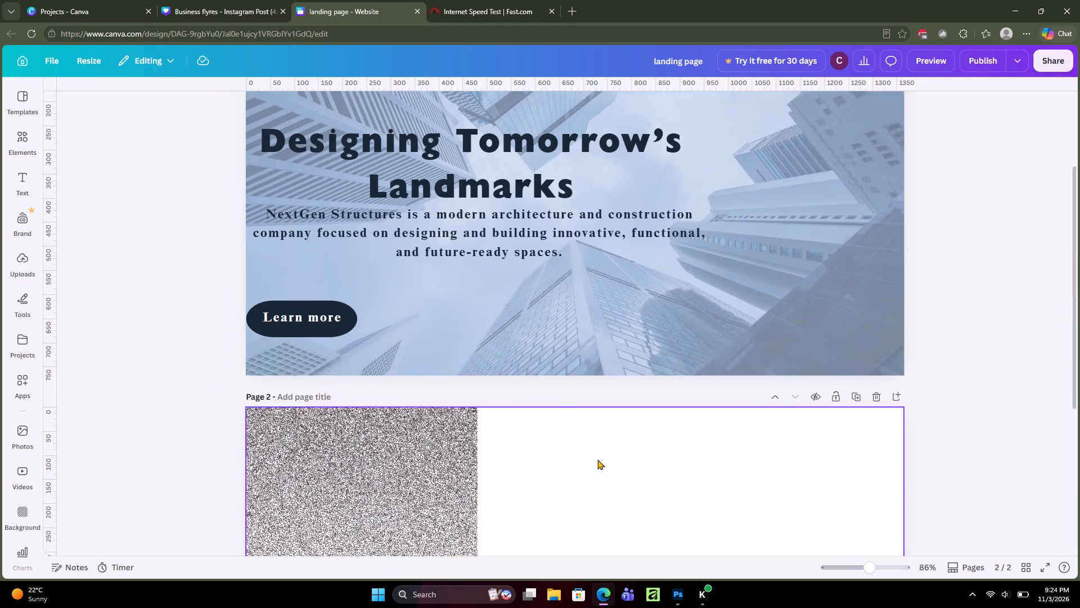
scroll(597, 459, up, 1)
click(679, 601)
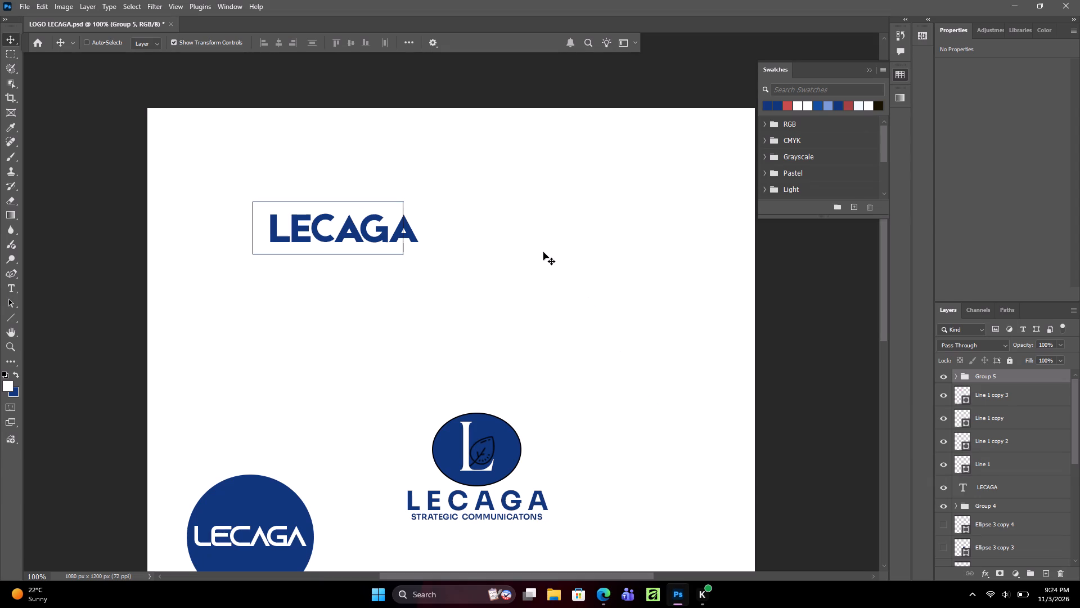
scroll(1019, 382, up, 3)
click(1021, 372)
scroll(573, 417, down, 3)
scroll(561, 407, up, 4)
click(561, 343)
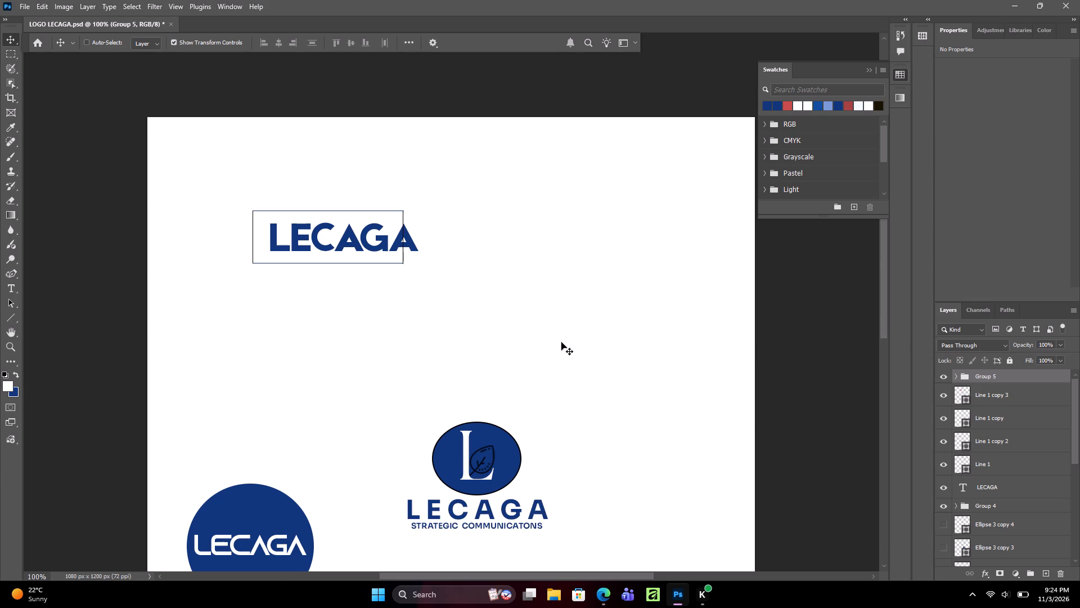
Add a placeholder text box beside the framed LECAGA wordmark, in Acros at 81 pt, coloured with the blue sampled from the oval logo.
key(t)
drag(535, 253, 627, 349)
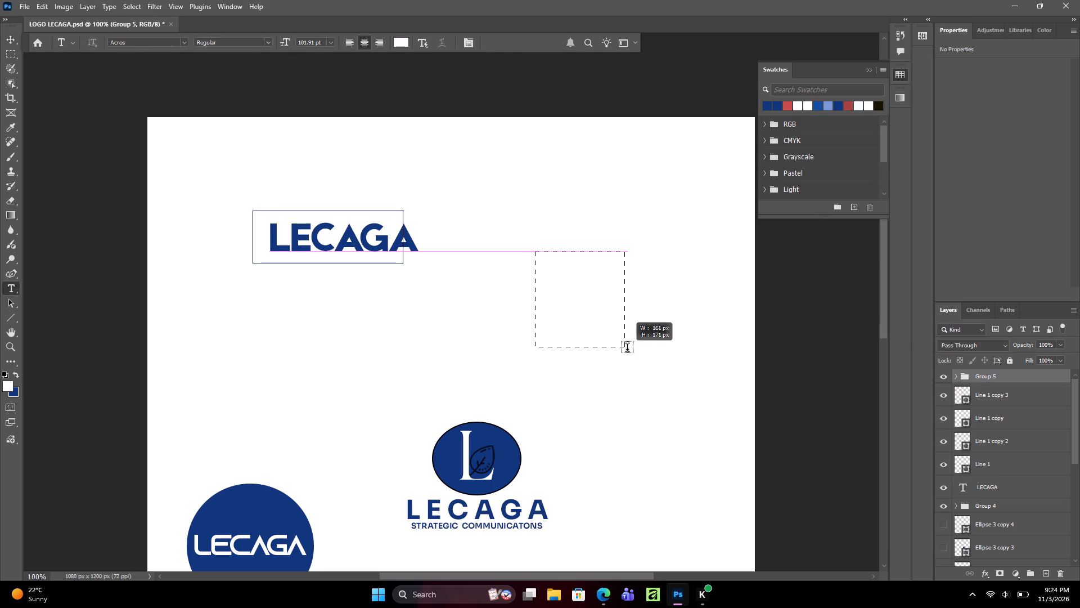
drag(627, 349, 641, 307)
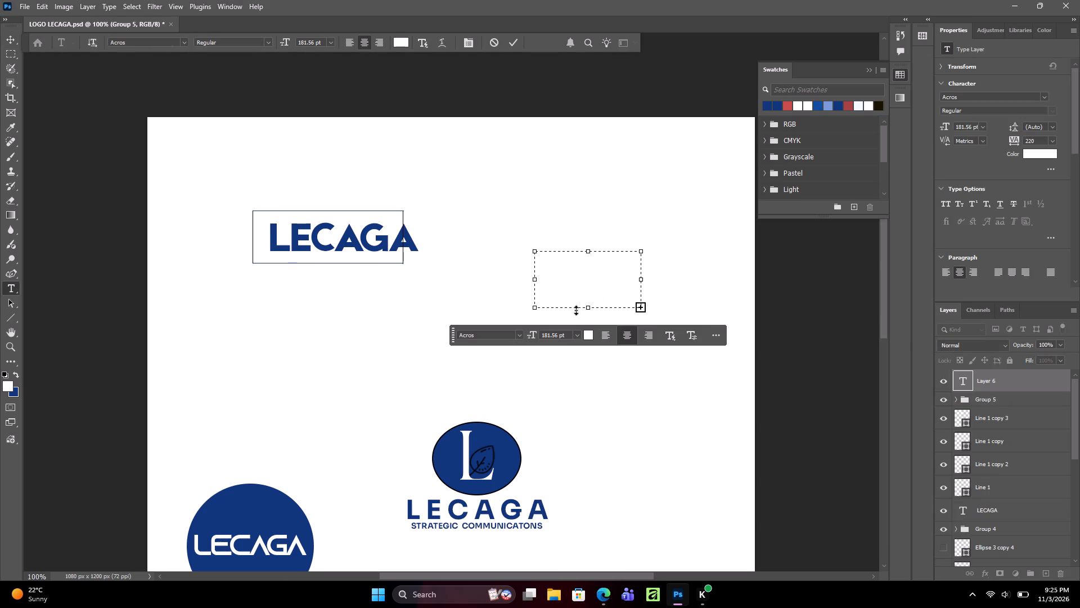
drag(529, 335, 517, 335)
drag(517, 335, 472, 338)
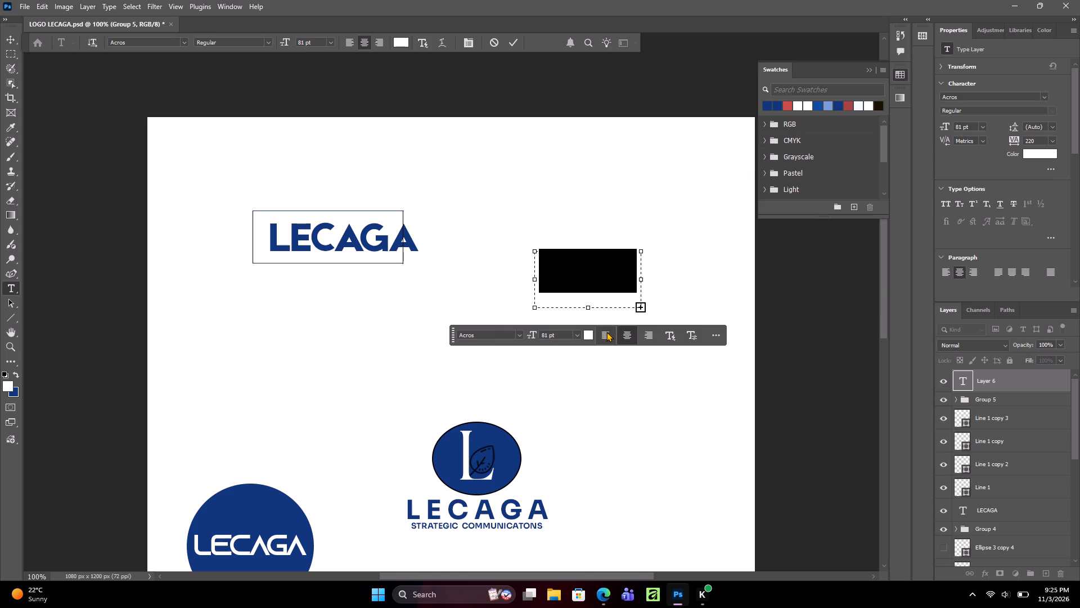
click(586, 338)
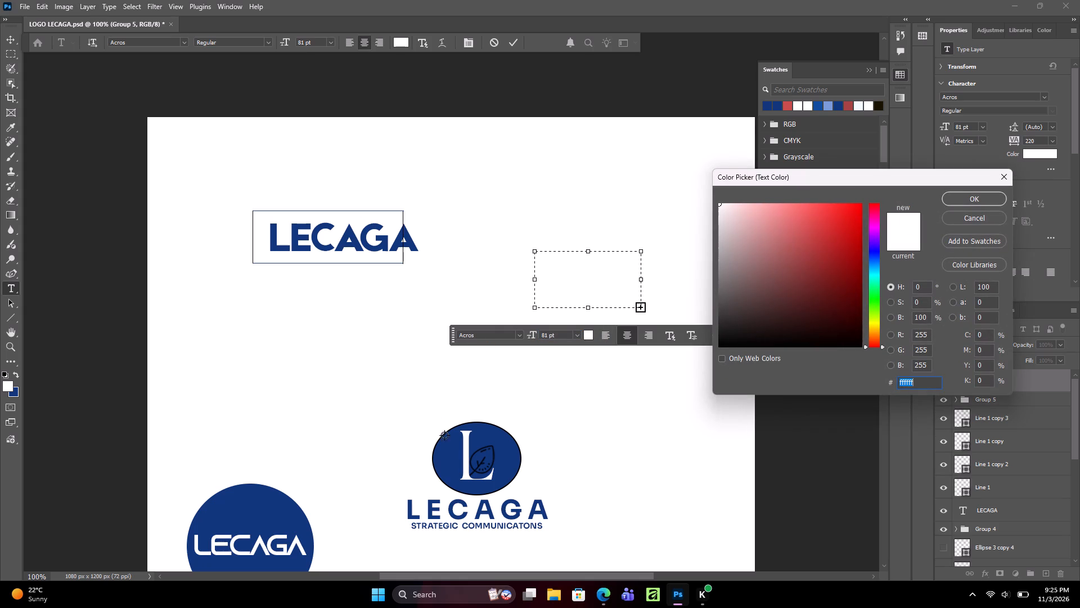
click(501, 441)
click(947, 200)
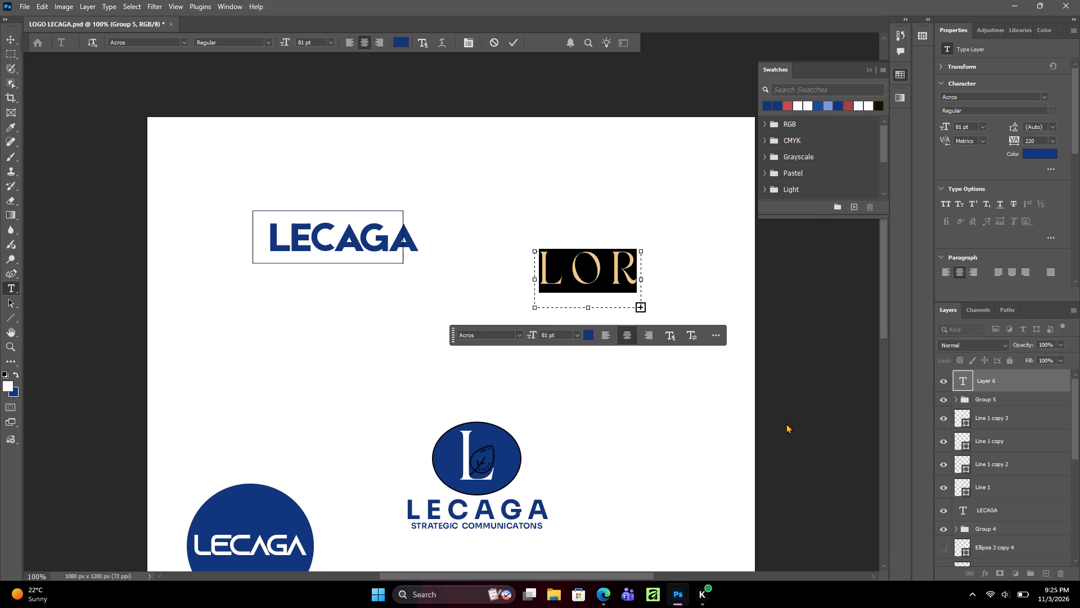
click(677, 439)
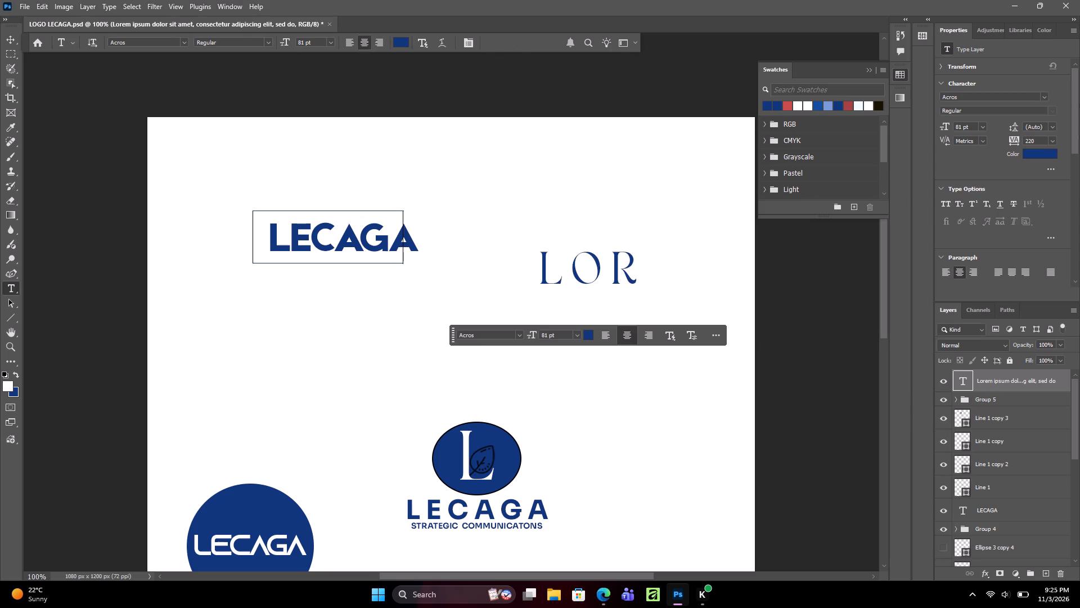
Delete the bottom, left and top frame lines around the upper LECAGA wordmark: layers Line 1 copy 2, Line 1 copy and Line 1.
click(10, 42)
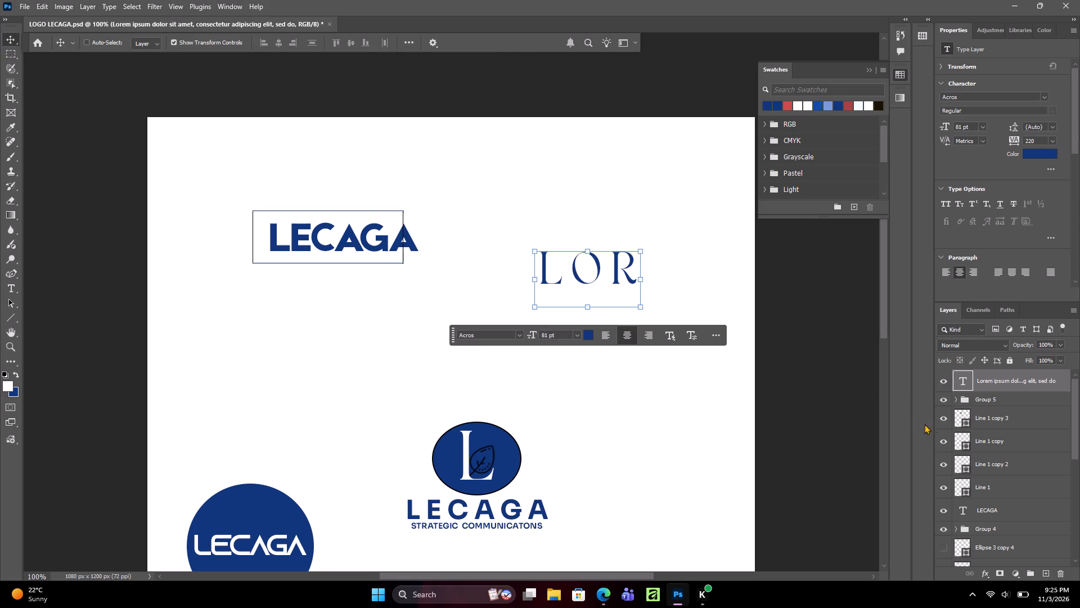
scroll(1008, 416, down, 2)
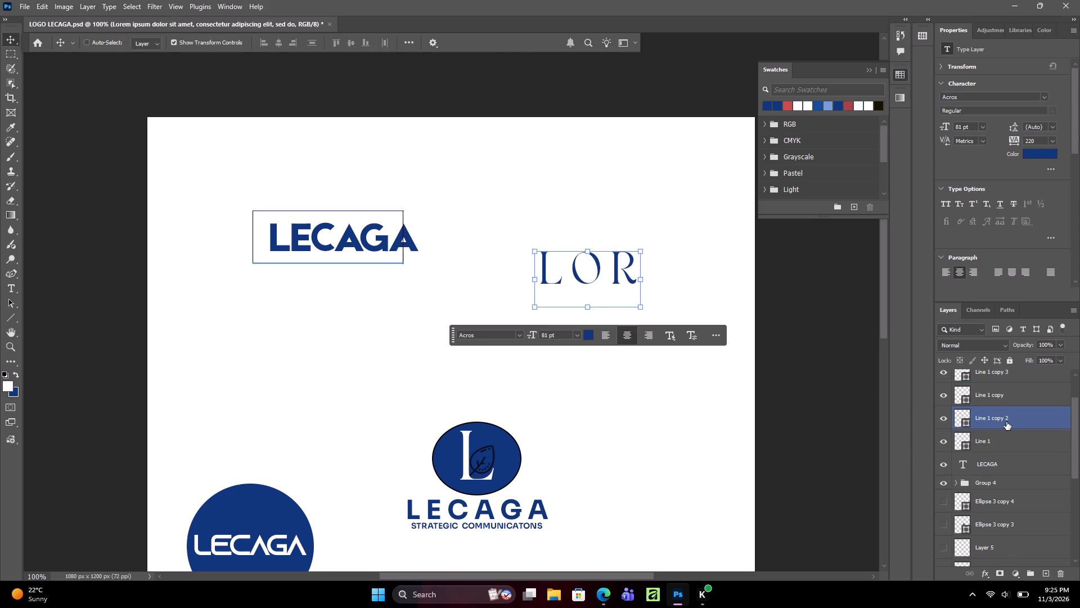
click(1006, 422)
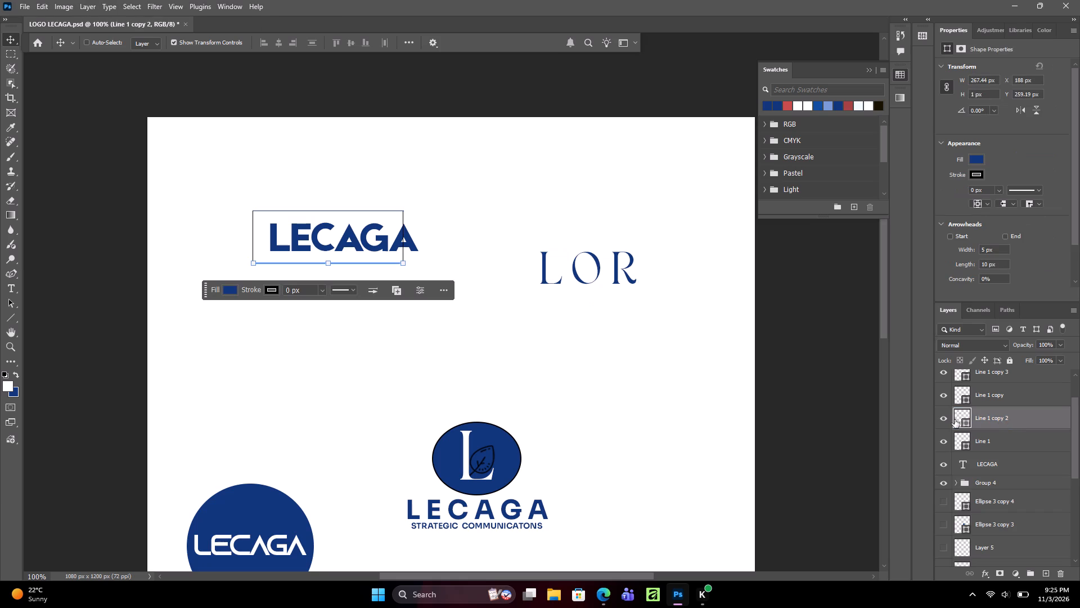
right_click(1003, 418)
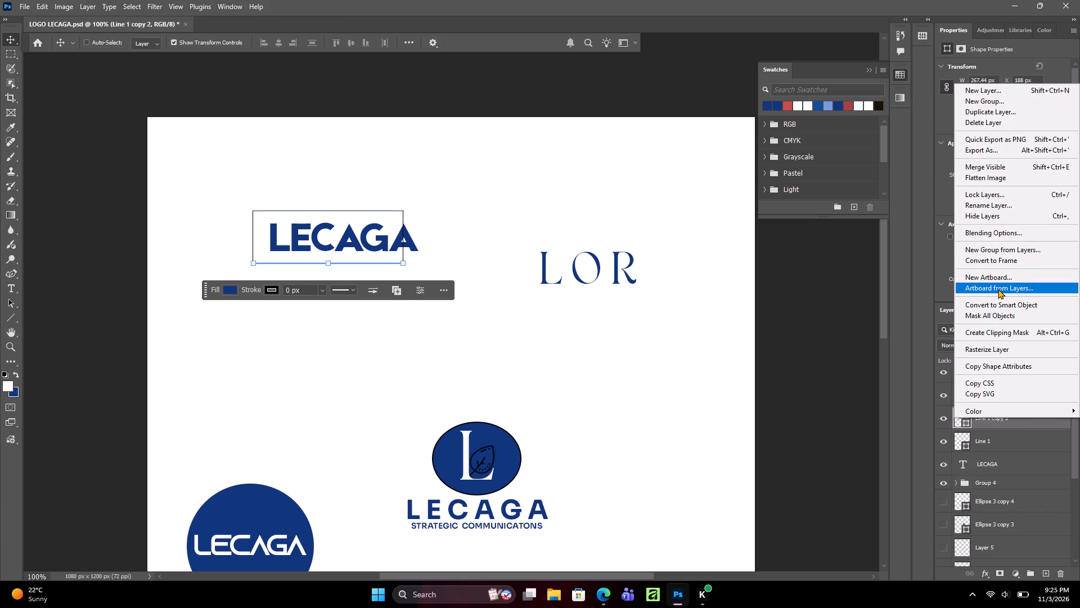
click(1015, 126)
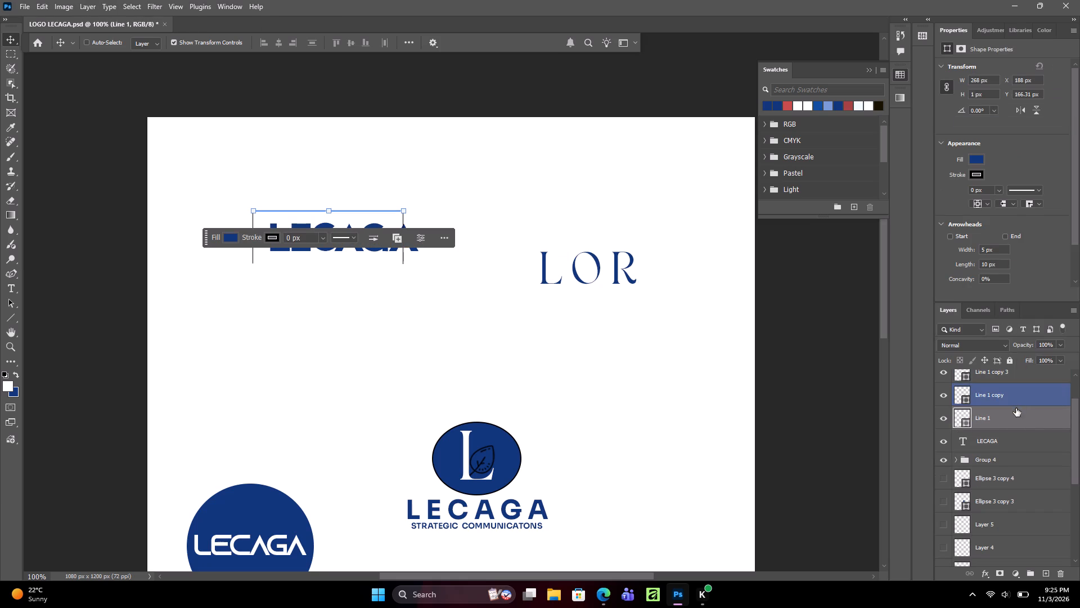
click(1016, 397)
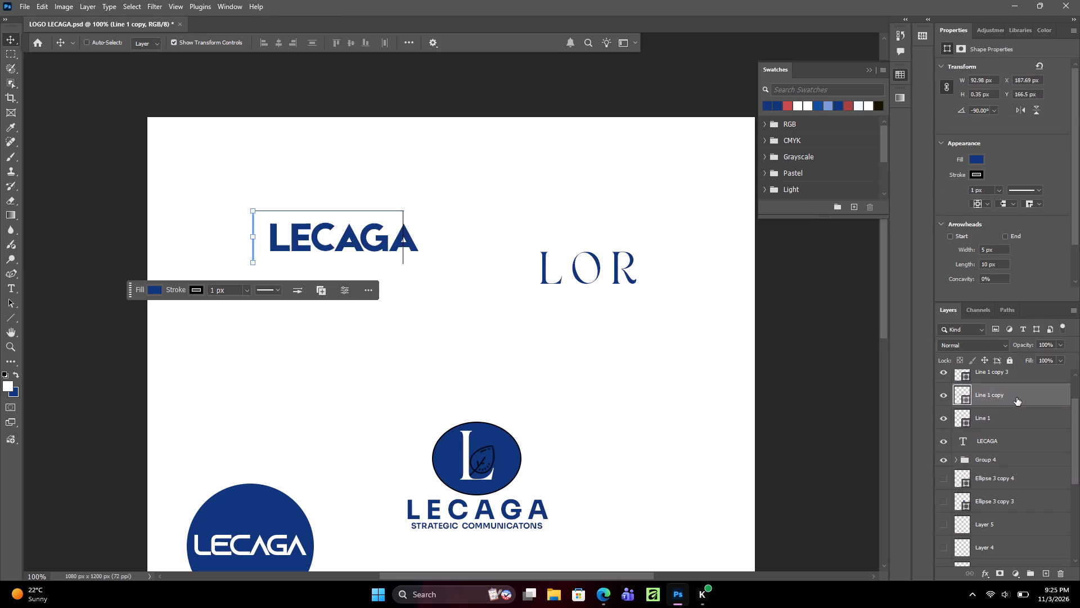
right_click(1016, 397)
click(1029, 106)
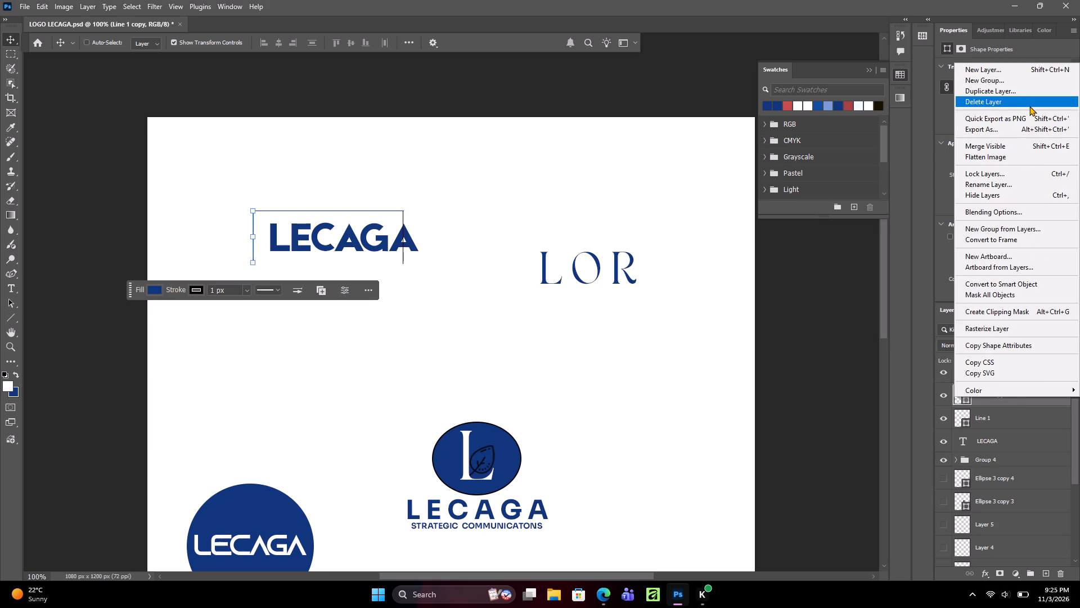
click(1021, 400)
right_click(1021, 400)
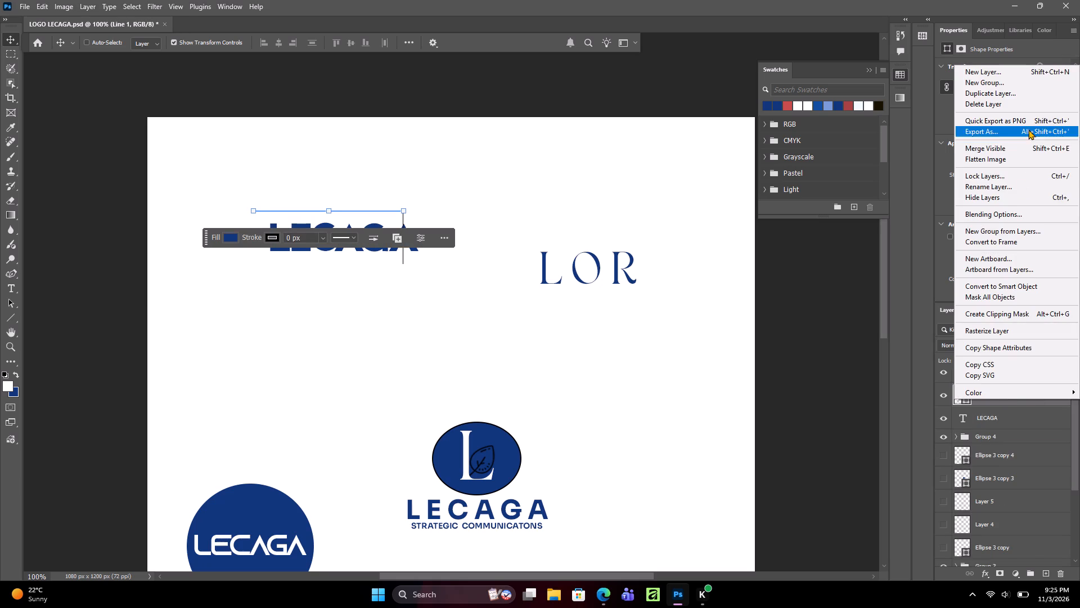
click(1038, 106)
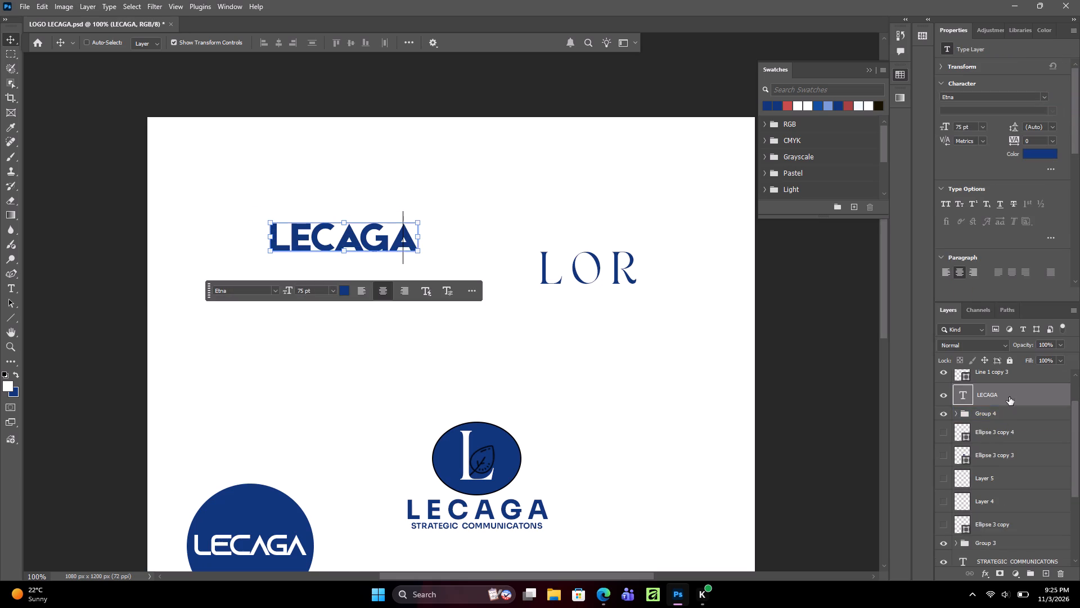
Delete the remaining vertical frame line crossing the upper LECAGA wordmark, layer Line 1 copy 3.
scroll(1007, 422, up, 3)
scroll(1007, 422, down, 1)
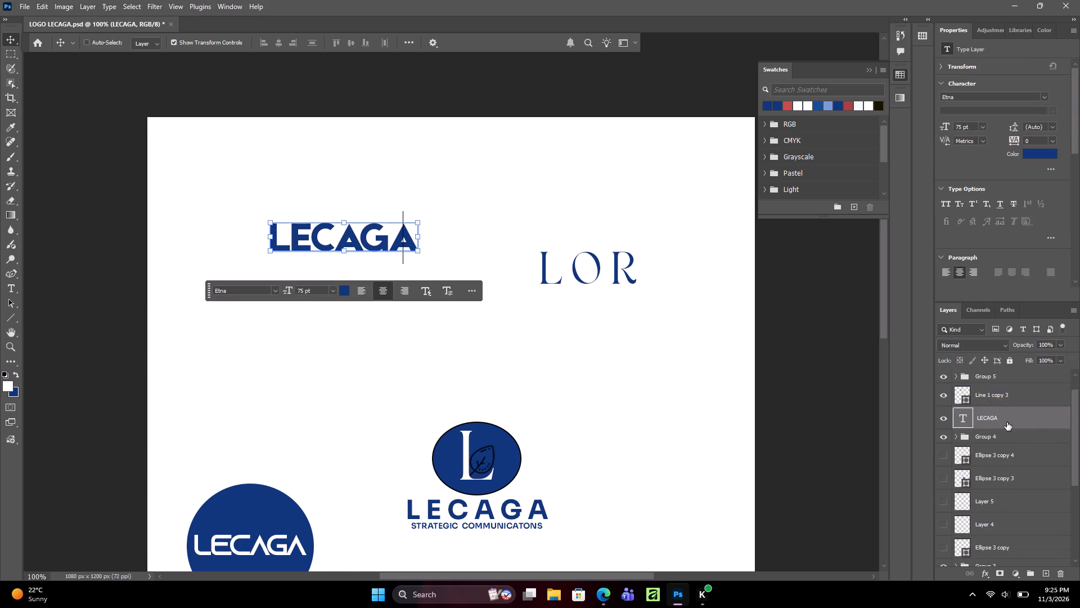
click(409, 279)
click(410, 375)
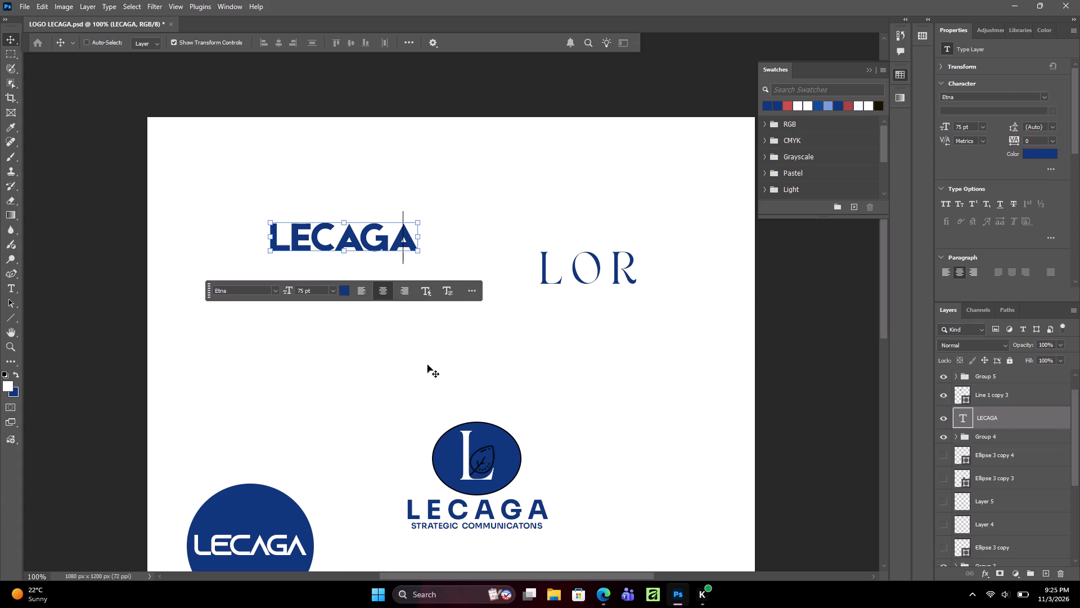
scroll(1008, 412, up, 3)
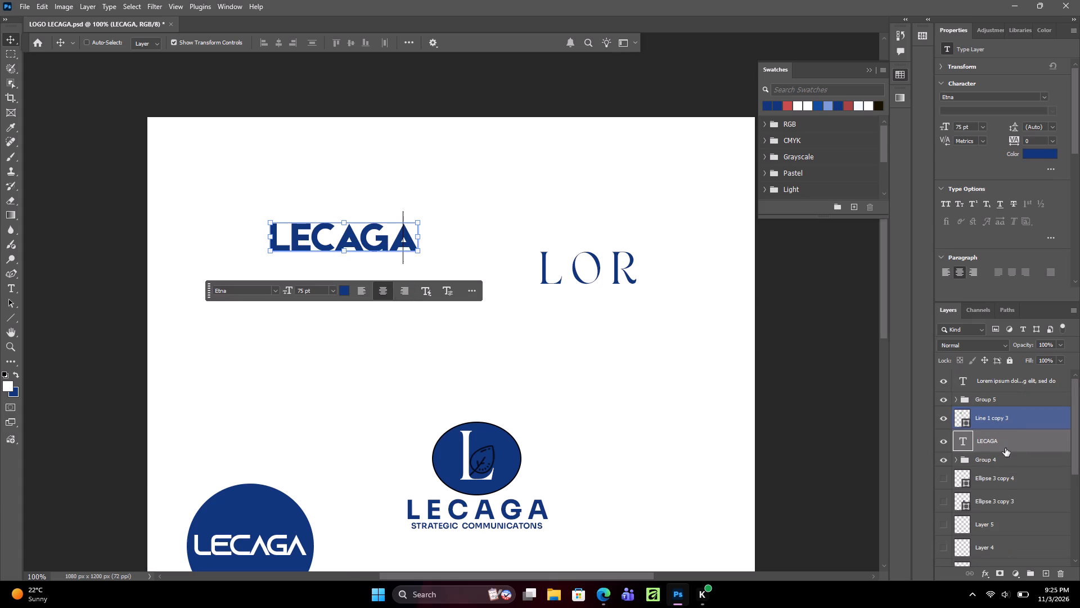
click(1015, 423)
right_click(1015, 423)
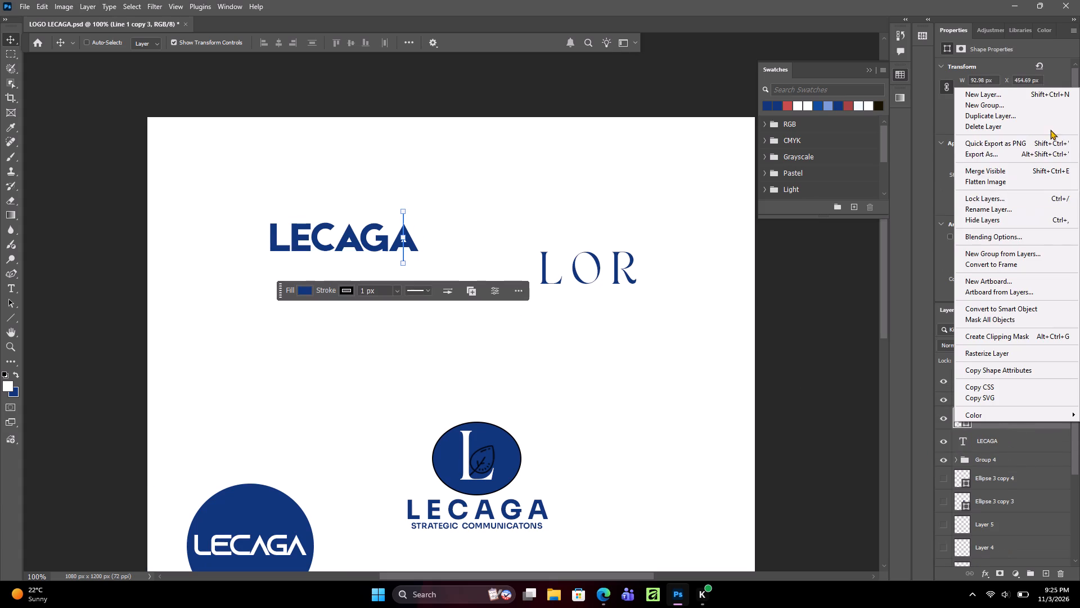
click(1050, 129)
click(406, 378)
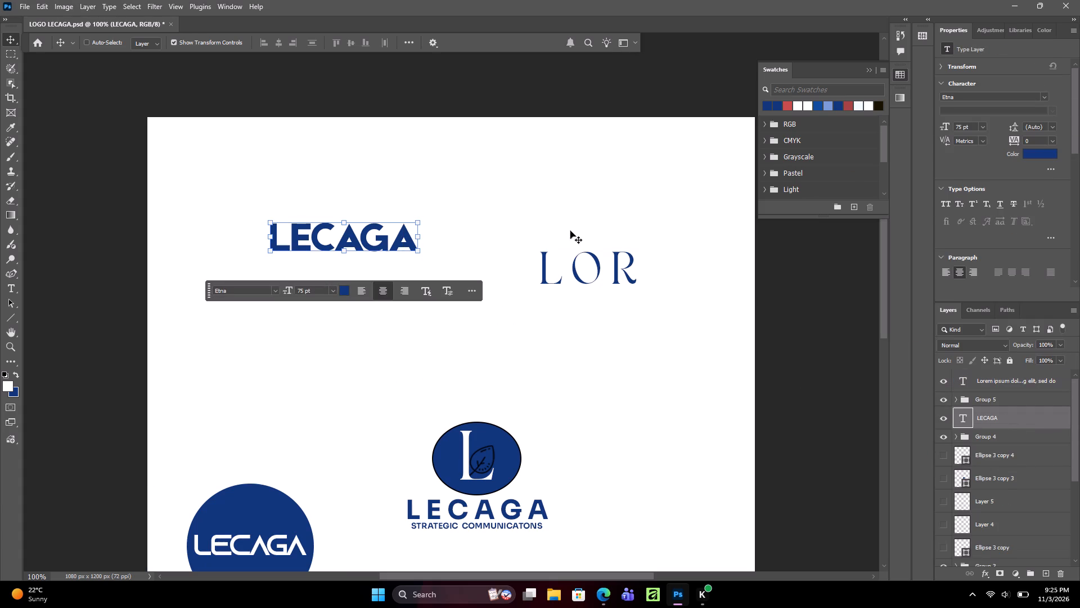
Move the upper LECAGA wordmark up and towards the middle of the canvas, slightly above the LOR placeholder text.
click(1029, 413)
drag(483, 363, 543, 357)
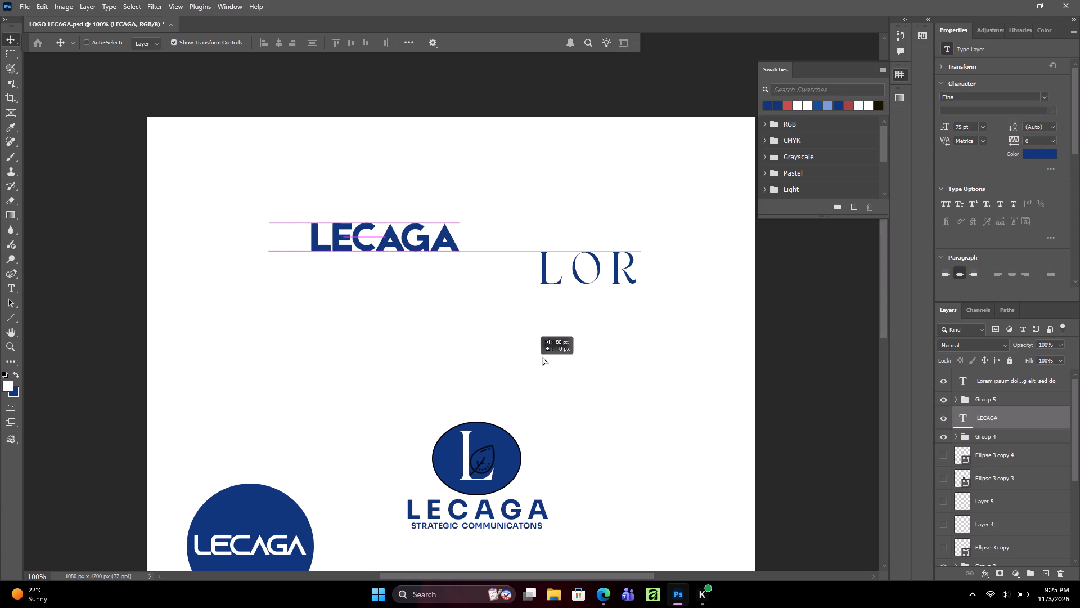
drag(543, 357, 562, 348)
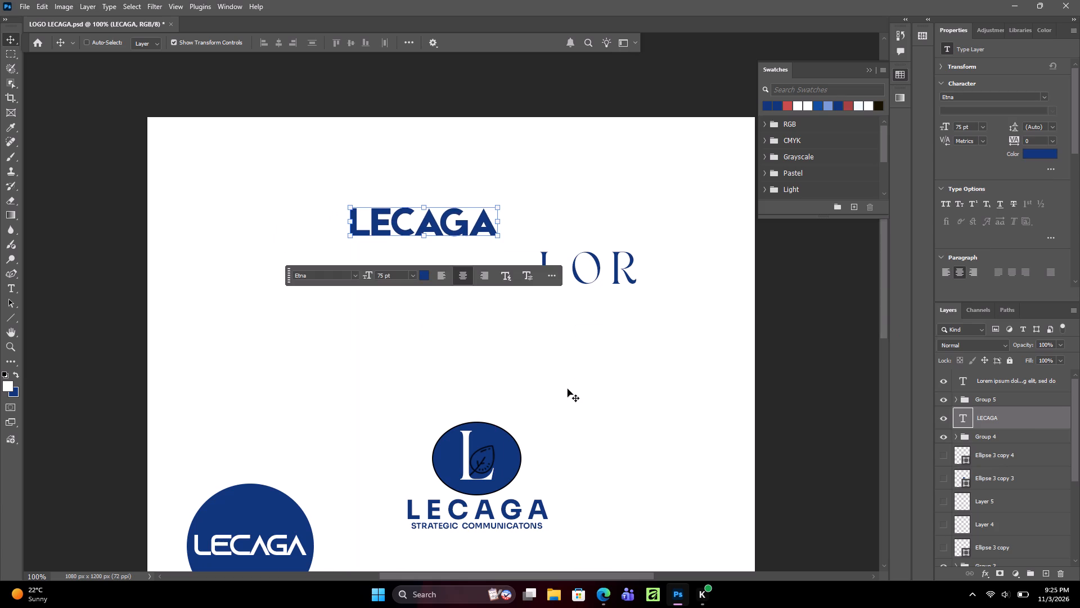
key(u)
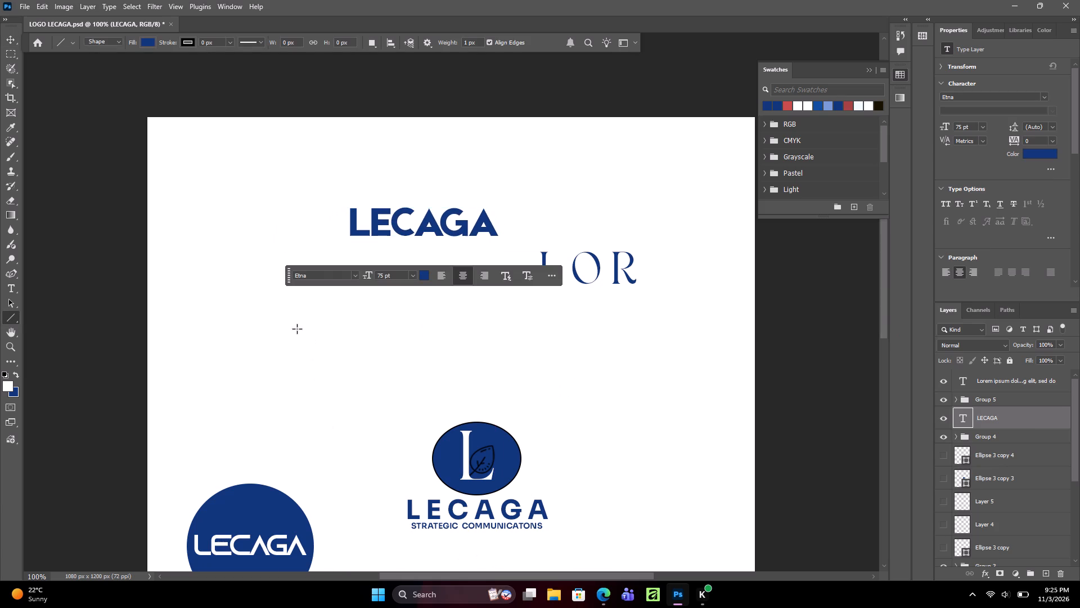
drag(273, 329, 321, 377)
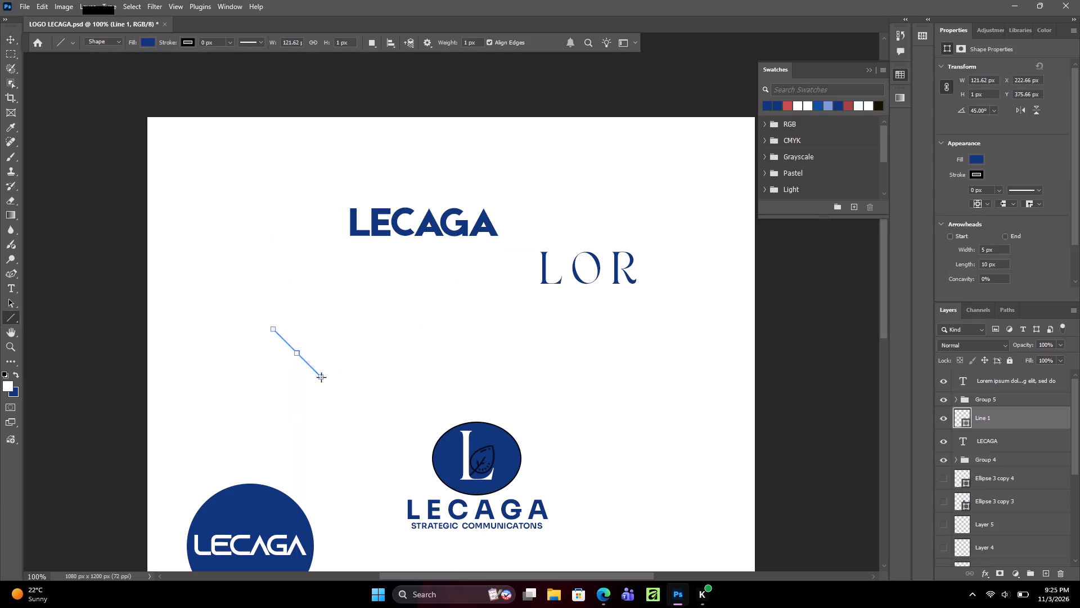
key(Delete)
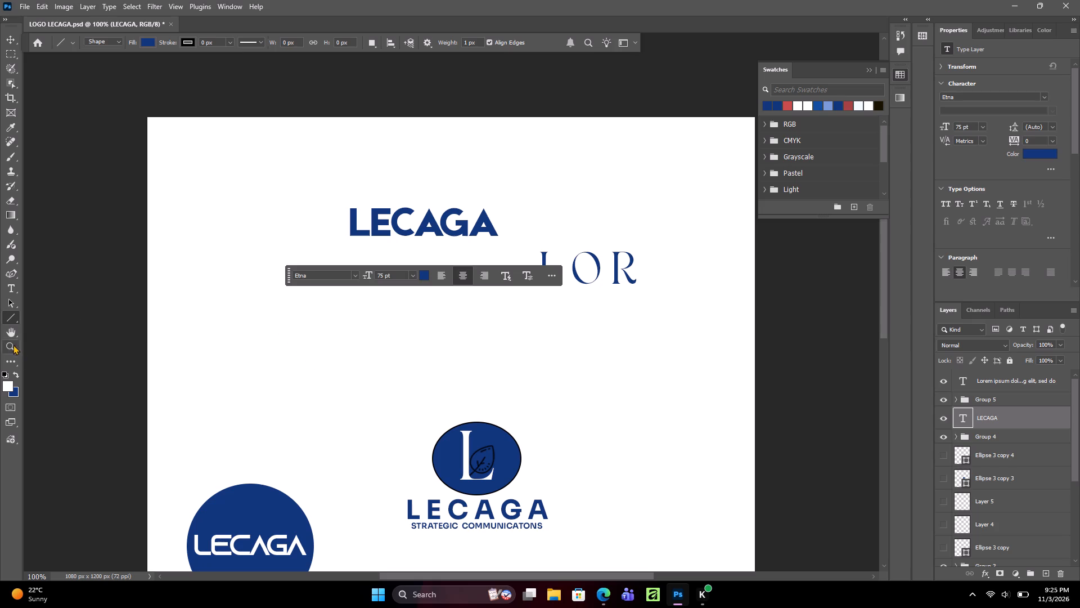
Draw a blue rectangle of about 88 × 78 px in the empty area above the round LECAGA logo and tilt it about 22°.
right_click(7, 319)
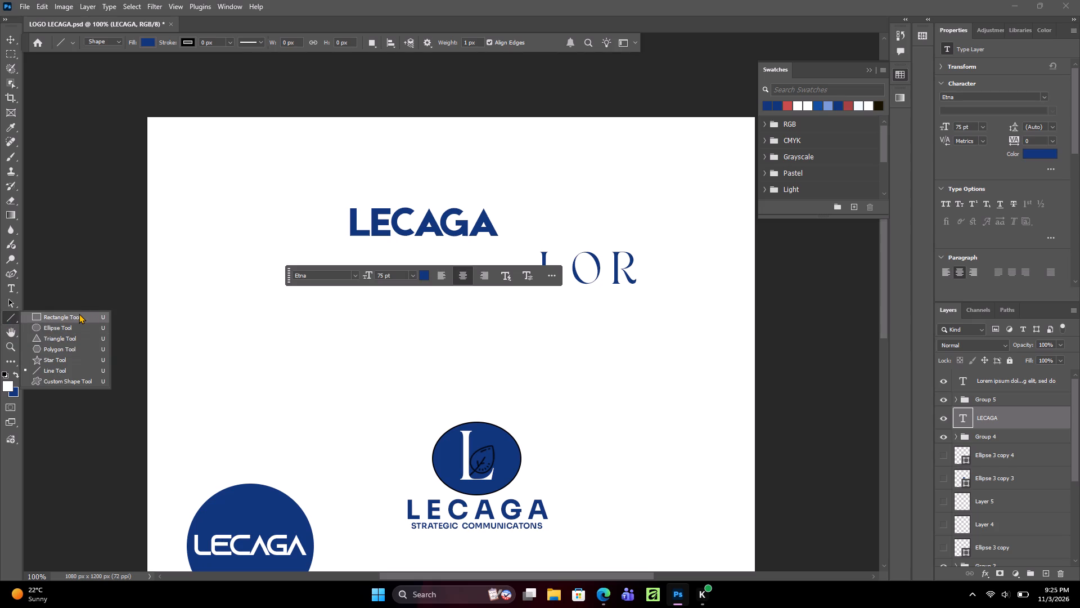
click(79, 314)
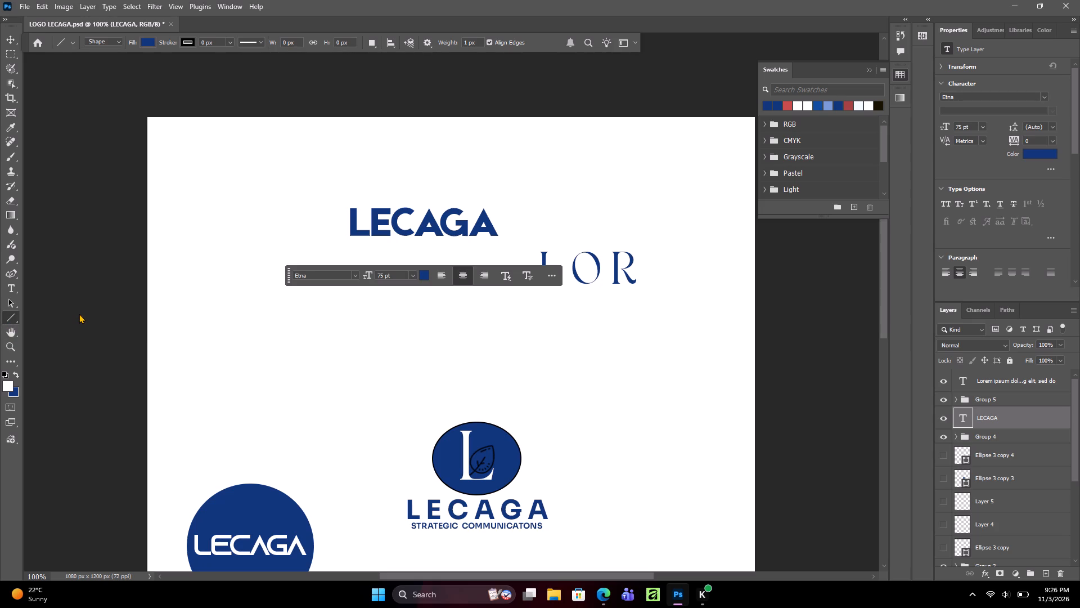
drag(218, 309, 254, 309)
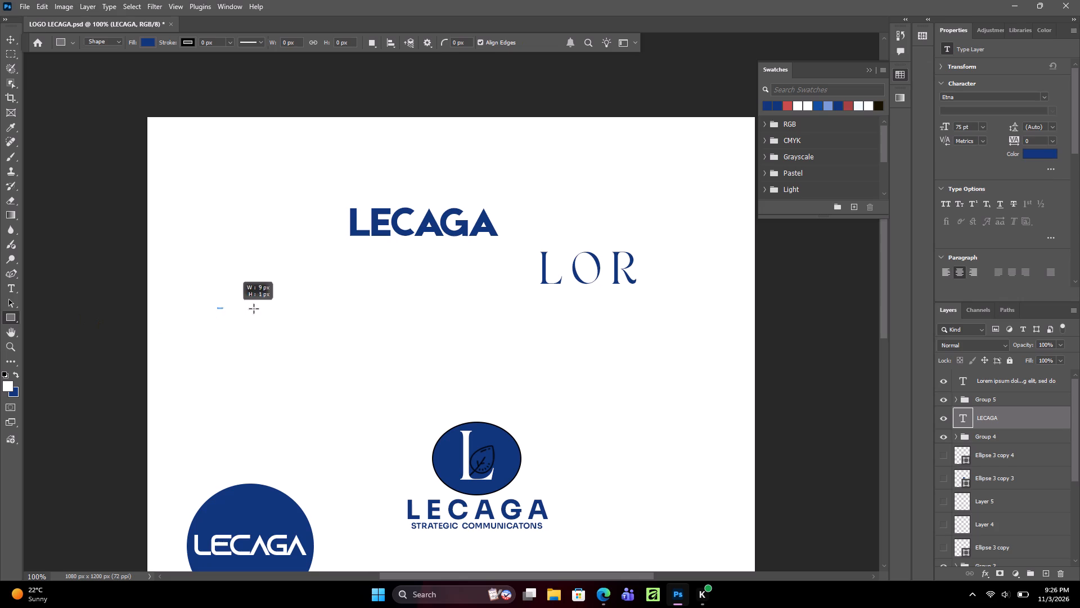
drag(254, 309, 257, 364)
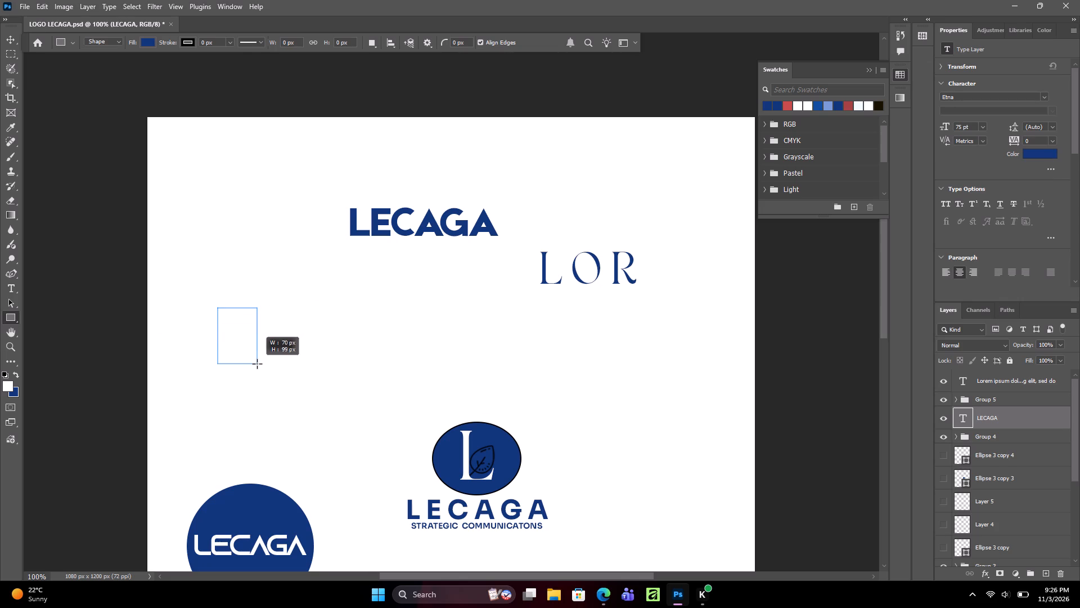
drag(257, 364, 269, 356)
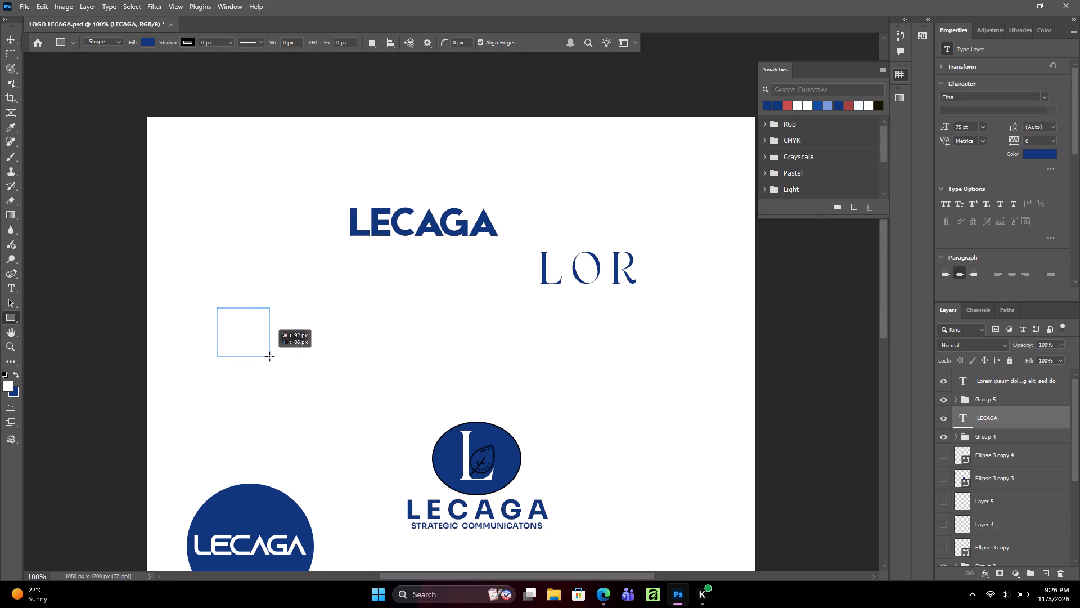
drag(269, 356, 270, 352)
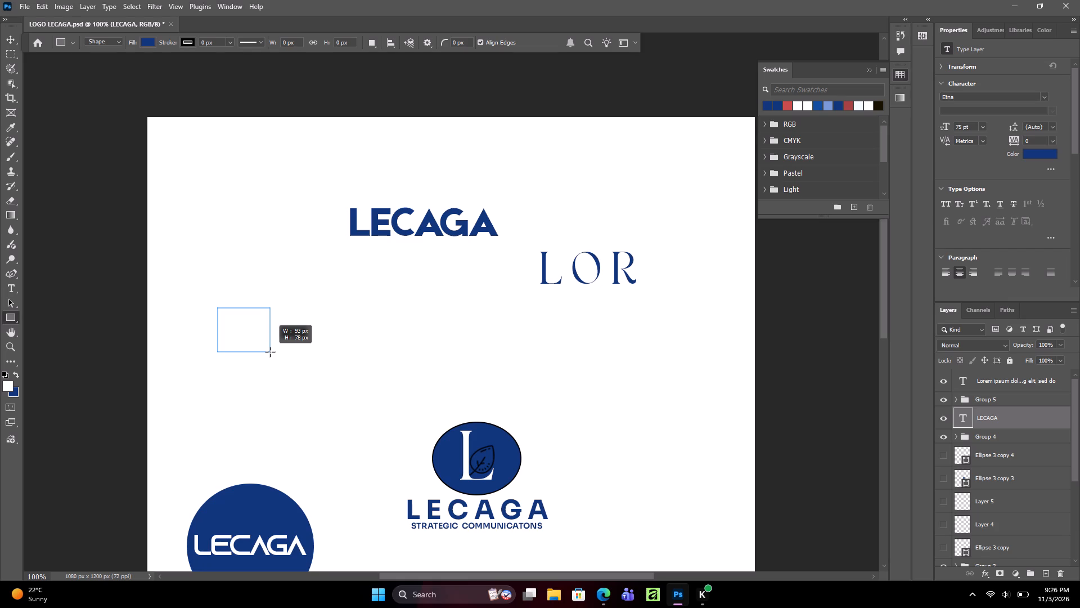
drag(270, 352, 267, 352)
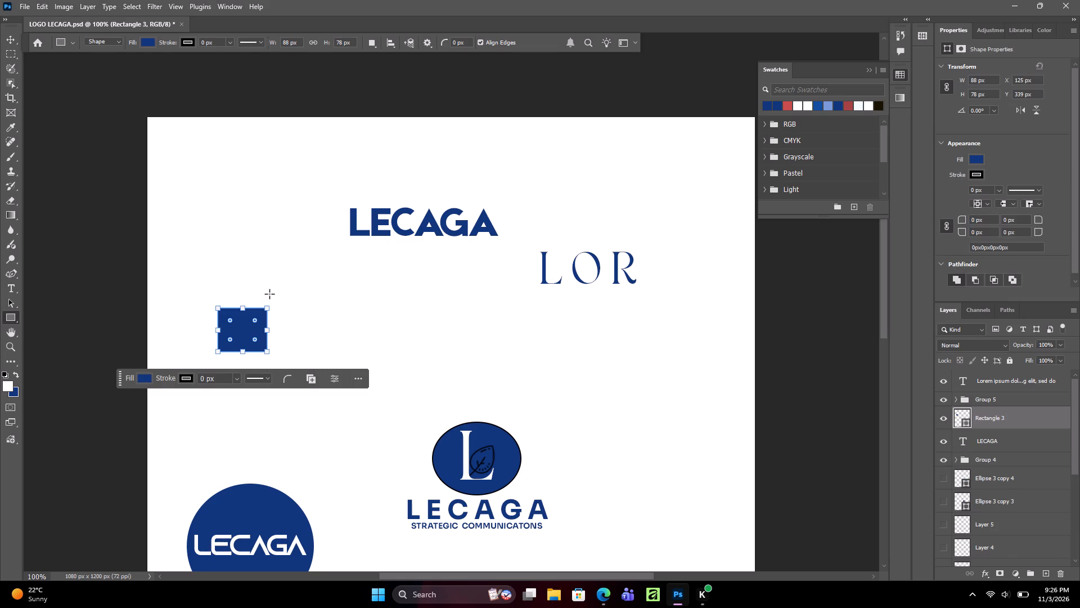
drag(272, 301, 277, 311)
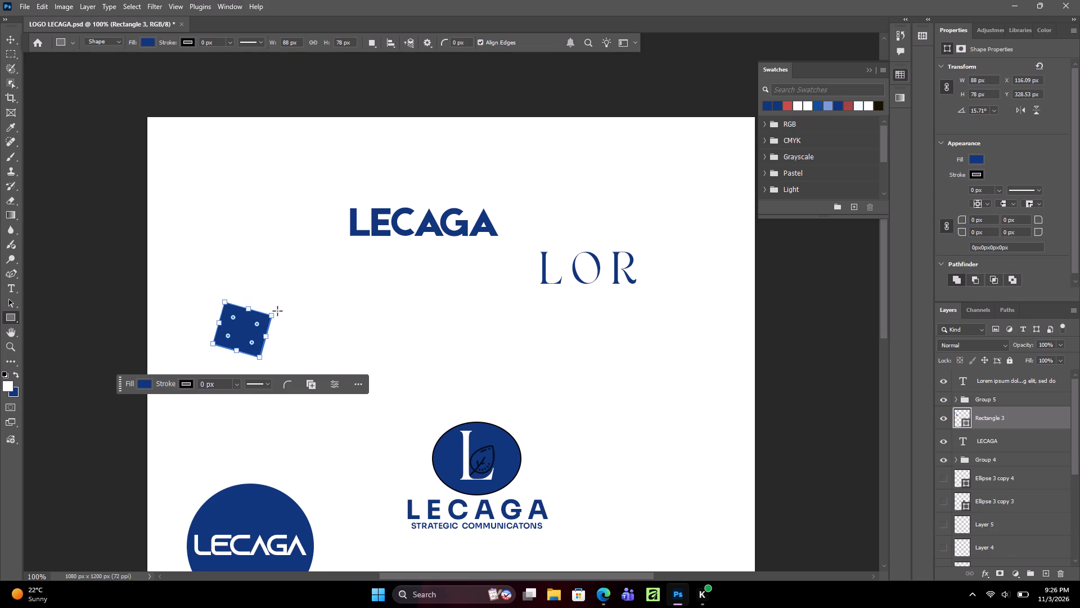
click(278, 309)
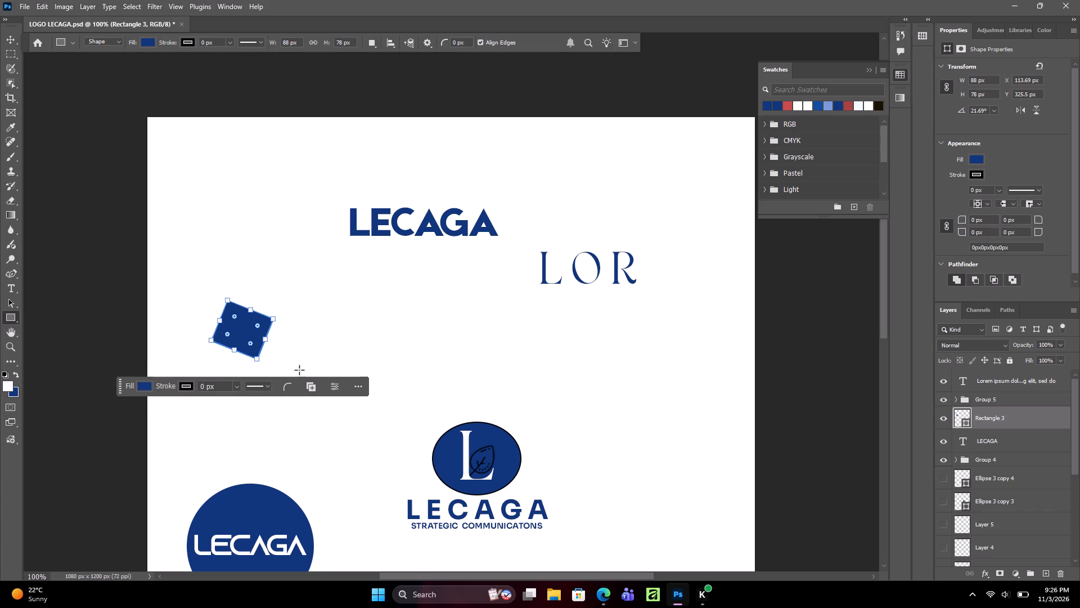
Draw a small blue circle of about 62 × 63 px beside the tilted rectangle, removing any stray ellipse.
right_click(9, 321)
click(58, 324)
drag(318, 316, 352, 349)
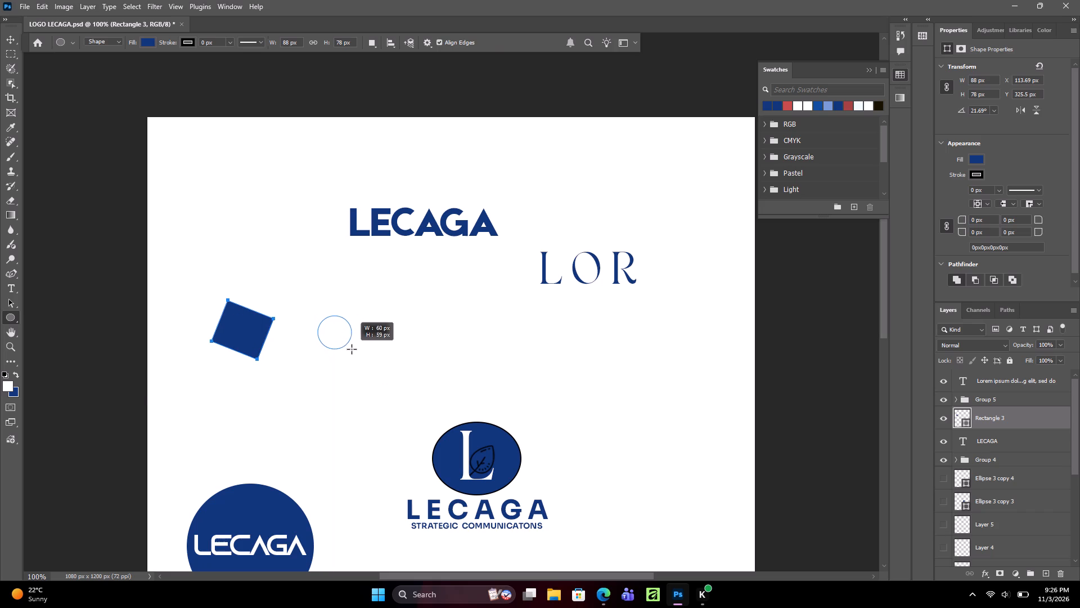
drag(352, 349, 353, 351)
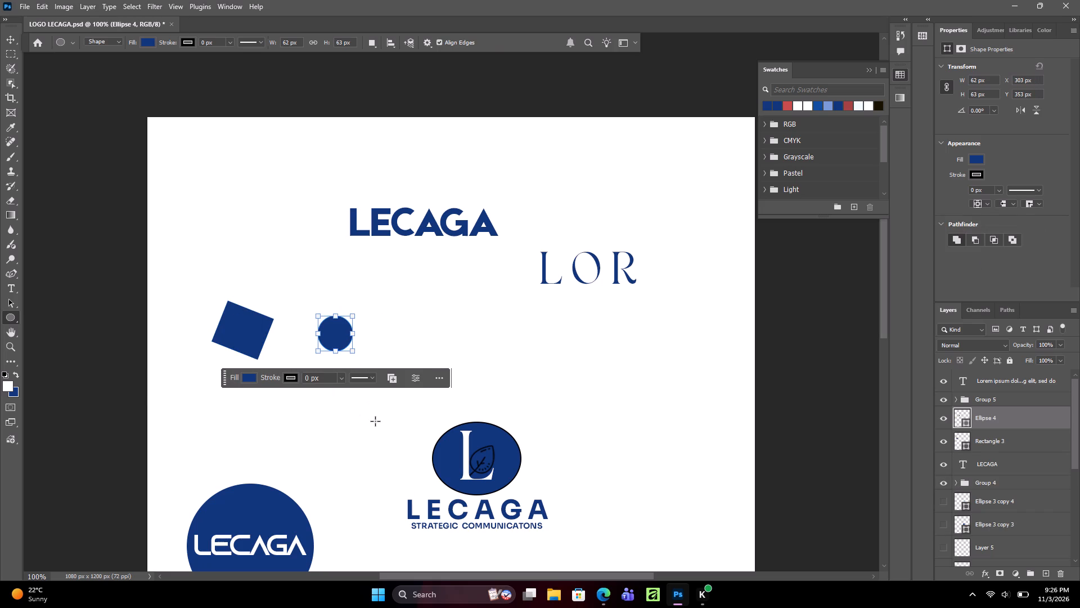
drag(398, 431, 337, 424)
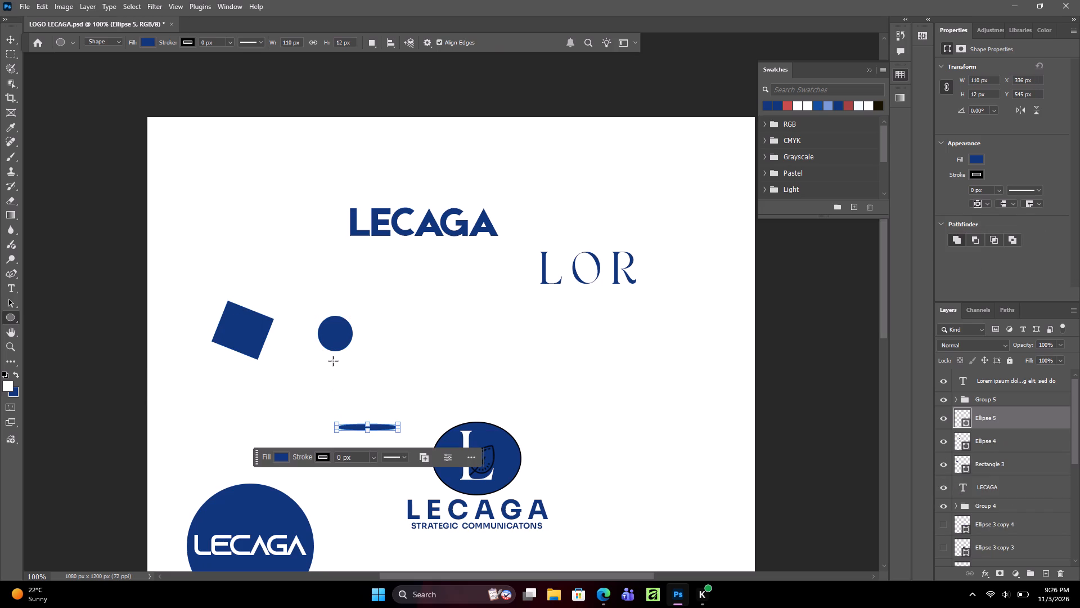
key(Delete)
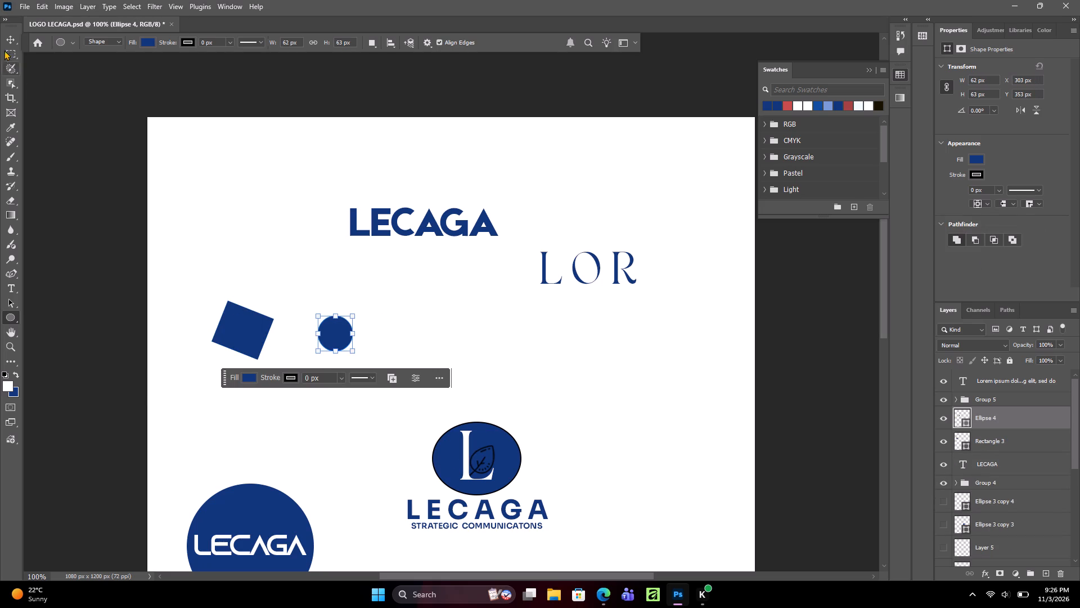
Move the small circle onto the centre of the tilted blue rectangle.
click(7, 42)
drag(380, 440, 306, 445)
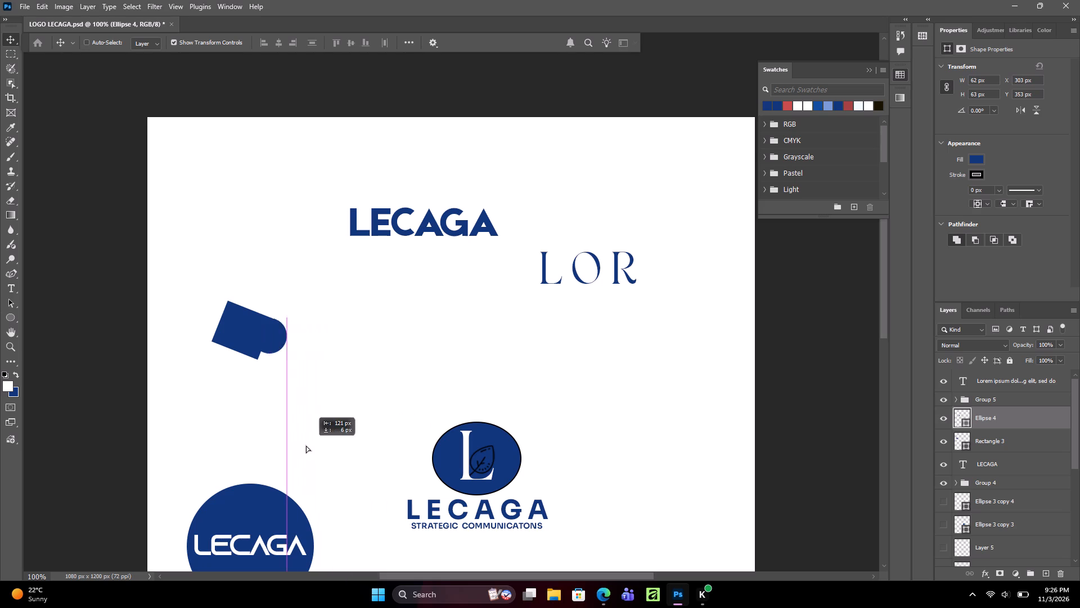
drag(306, 445, 283, 435)
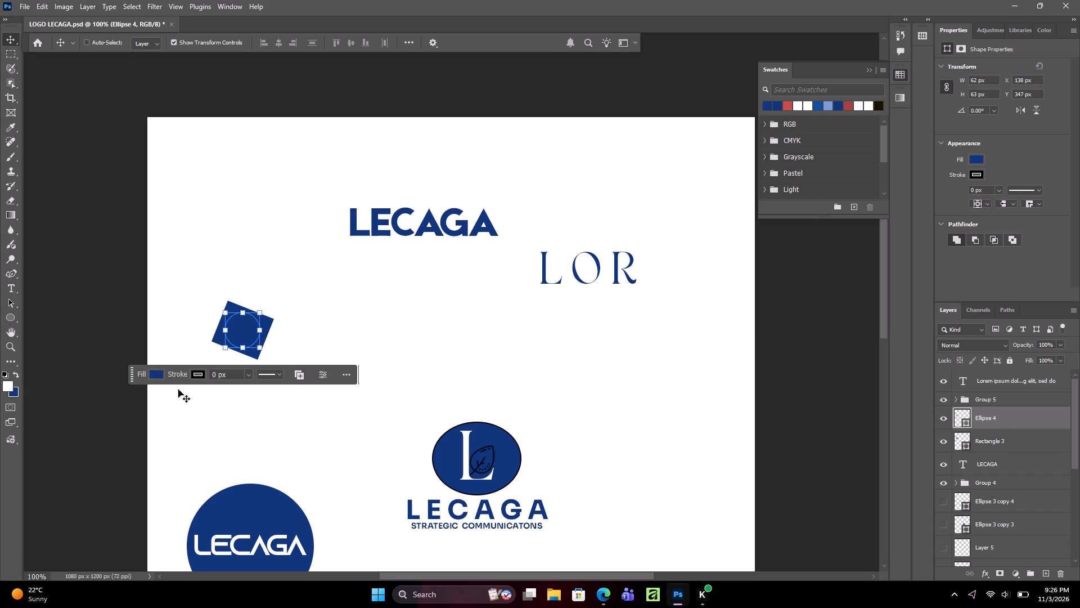
Change the fill of the circle inside the tilted rectangle to white.
click(154, 373)
click(173, 426)
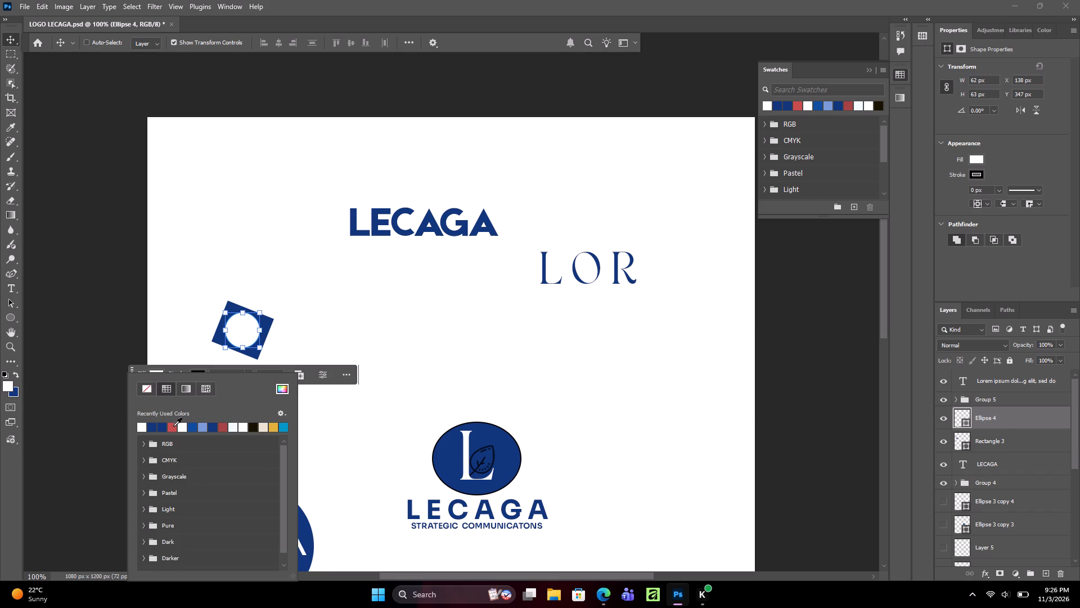
click(388, 386)
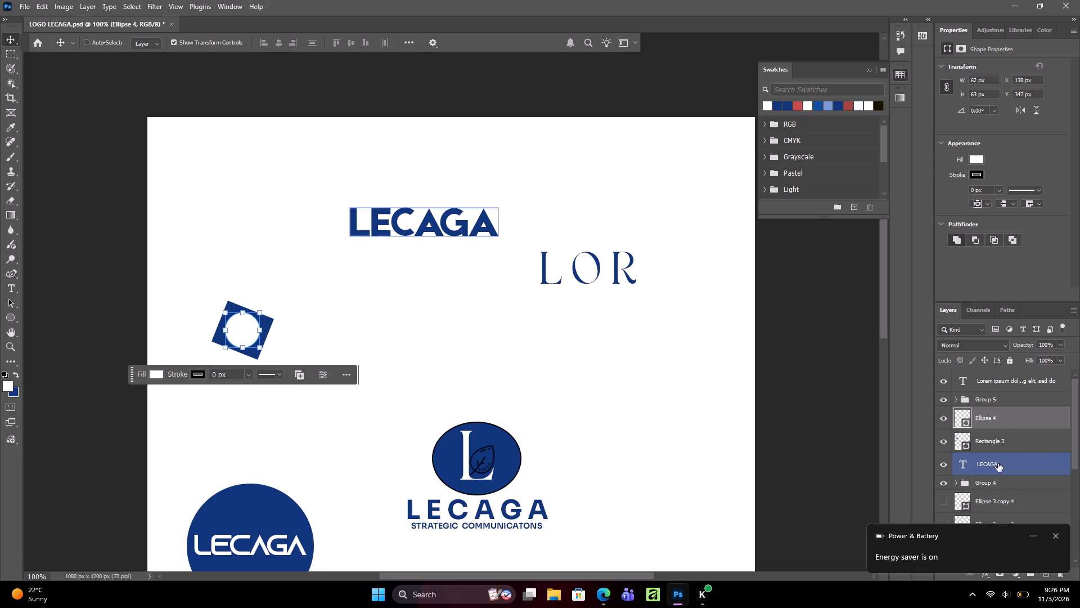
Rotate the blue rectangle behind the white circle further clockwise to about 43°, so it stands like a diamond.
click(1045, 439)
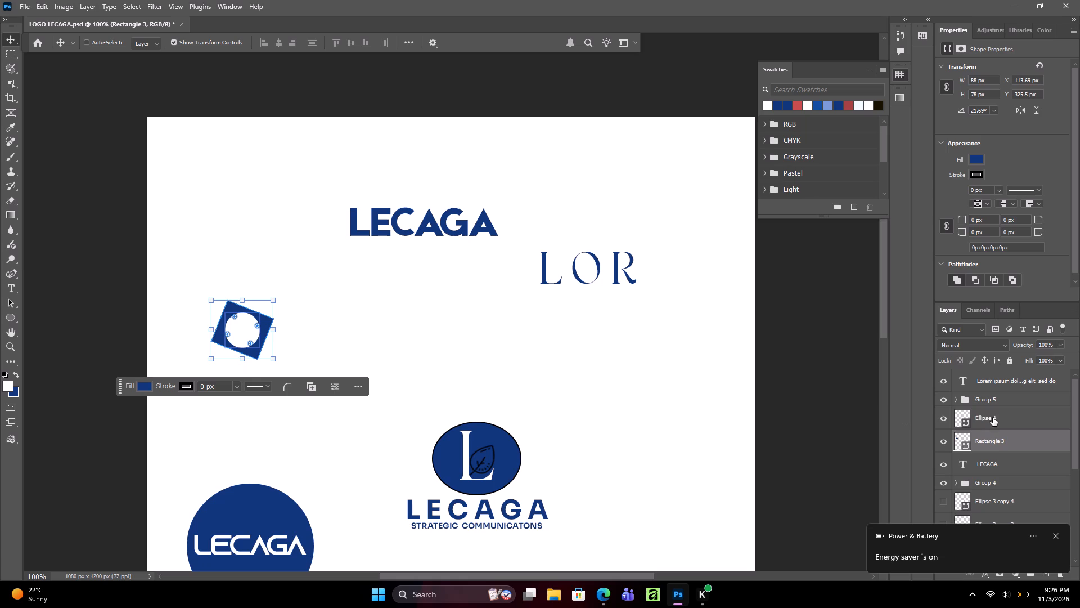
click(996, 418)
click(1001, 435)
drag(276, 293, 276, 306)
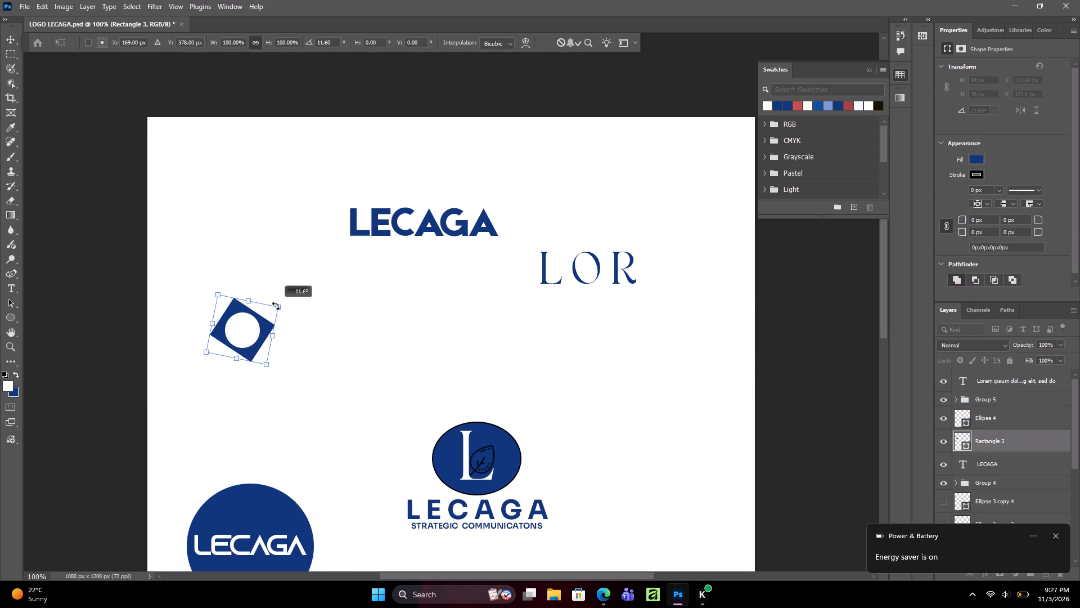
drag(276, 306, 274, 317)
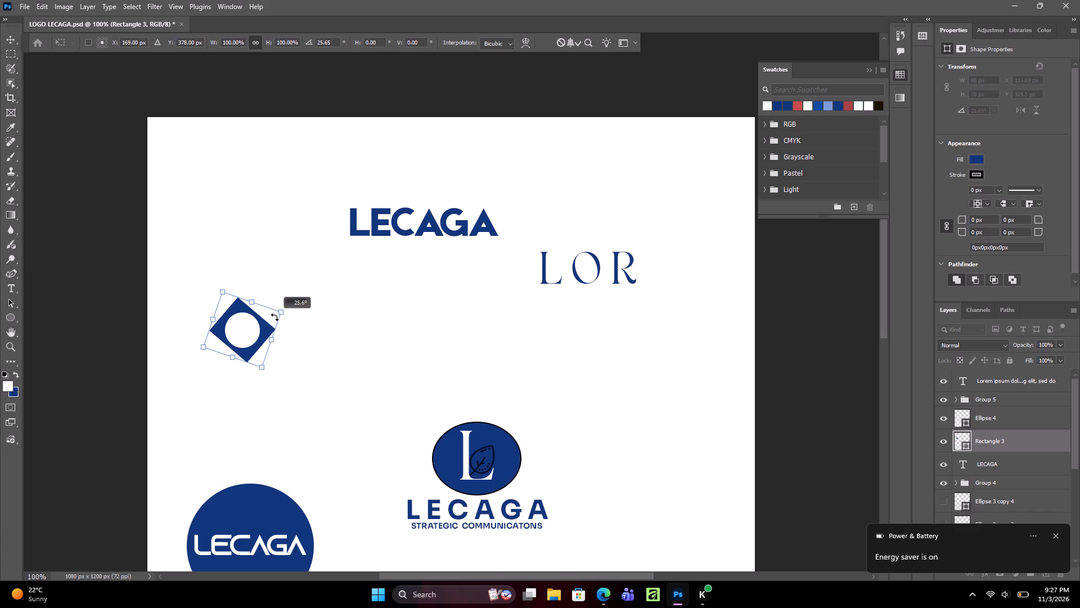
drag(274, 317, 274, 314)
click(299, 391)
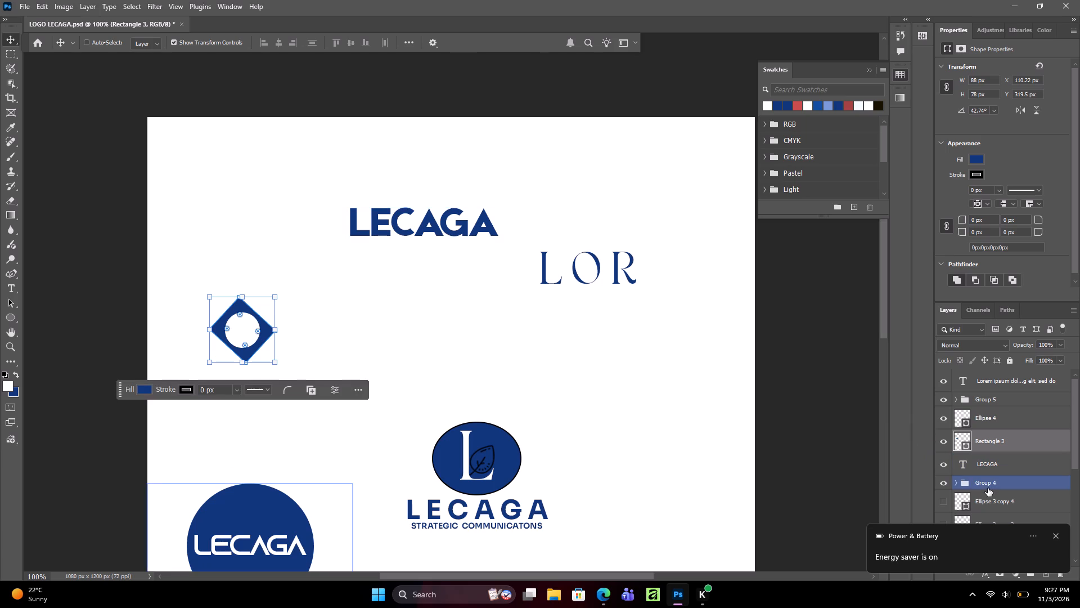
Round all four corners of the blue diamond, layer Rectangle 3, with a 5 px corner radius.
click(998, 445)
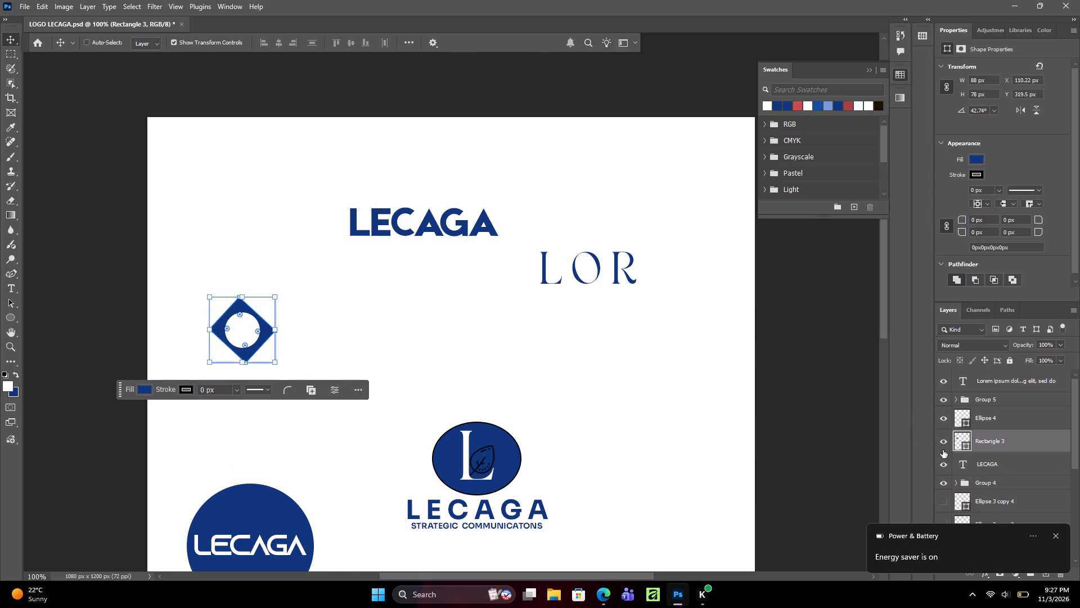
click(289, 389)
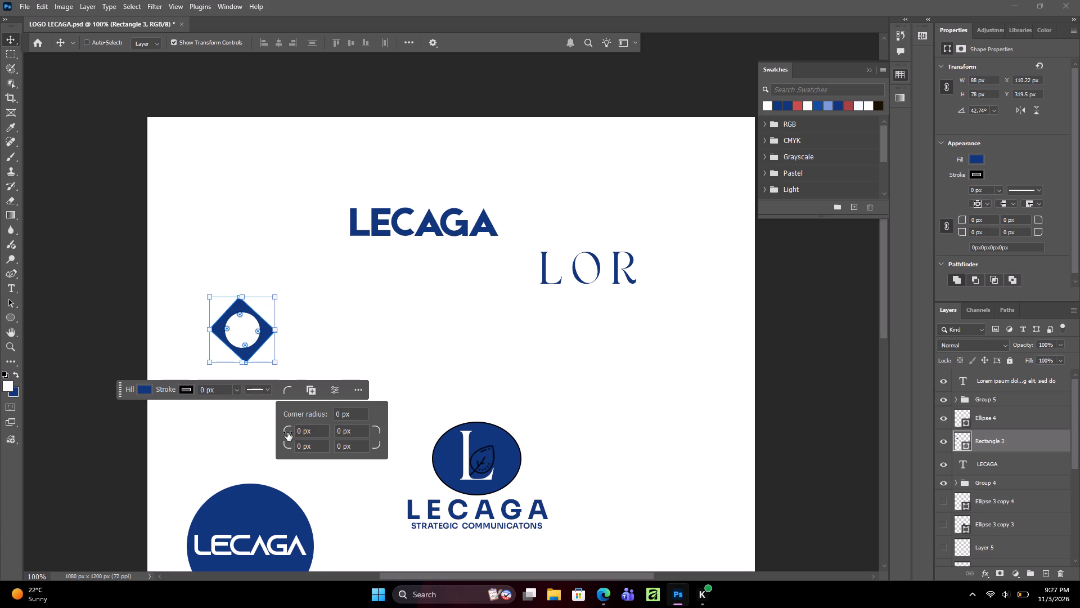
click(287, 432)
click(346, 433)
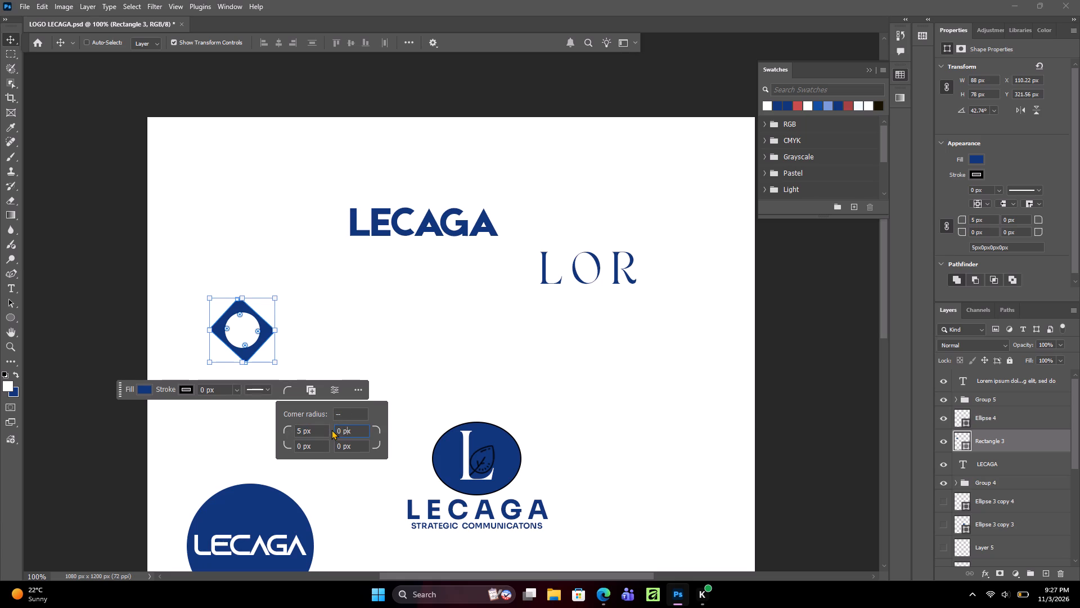
click(377, 432)
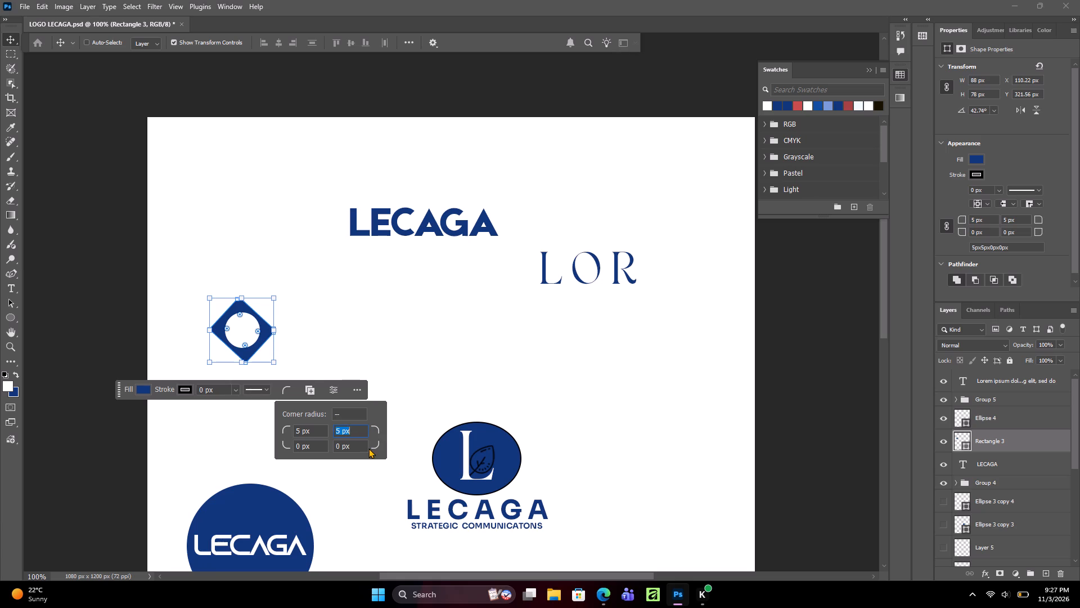
click(377, 446)
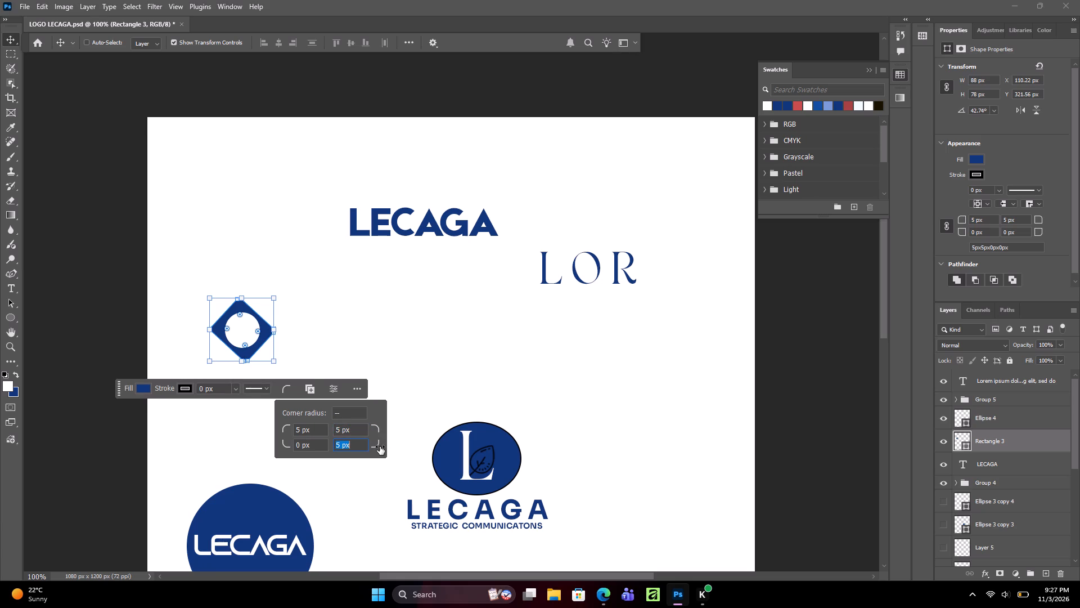
click(282, 443)
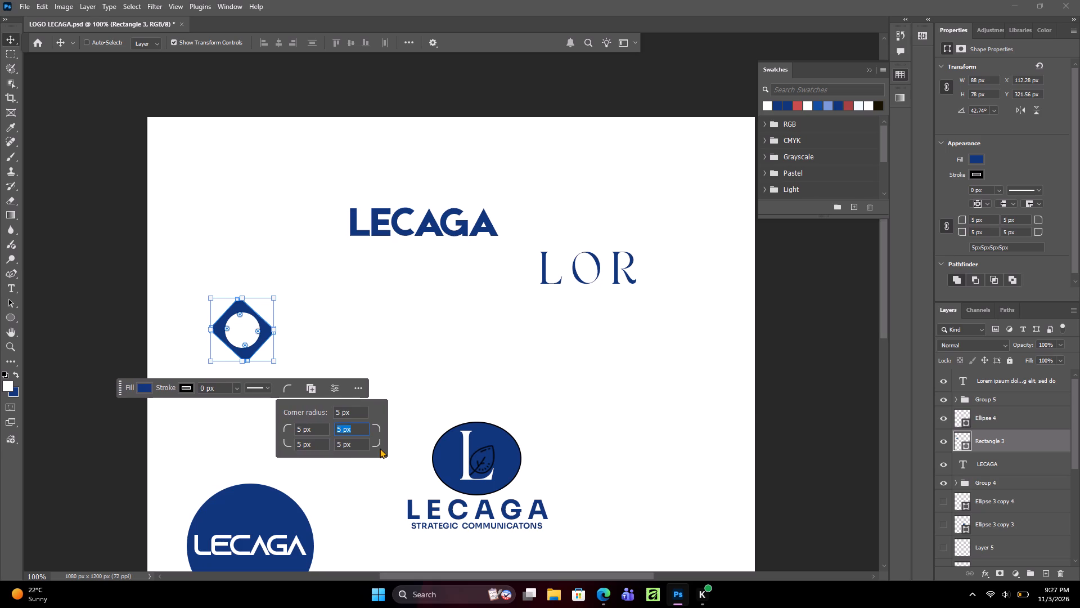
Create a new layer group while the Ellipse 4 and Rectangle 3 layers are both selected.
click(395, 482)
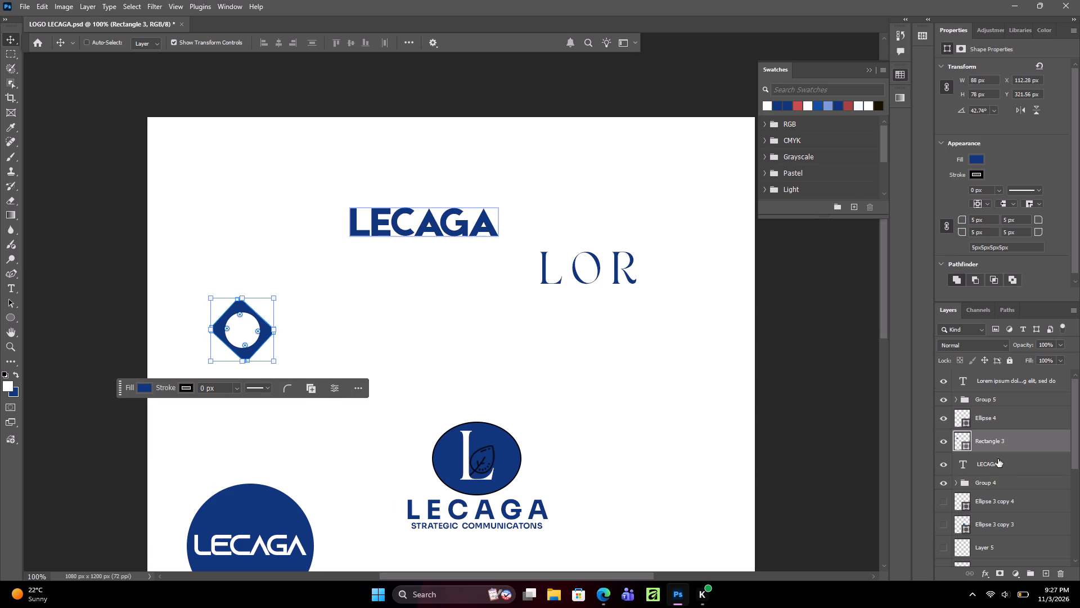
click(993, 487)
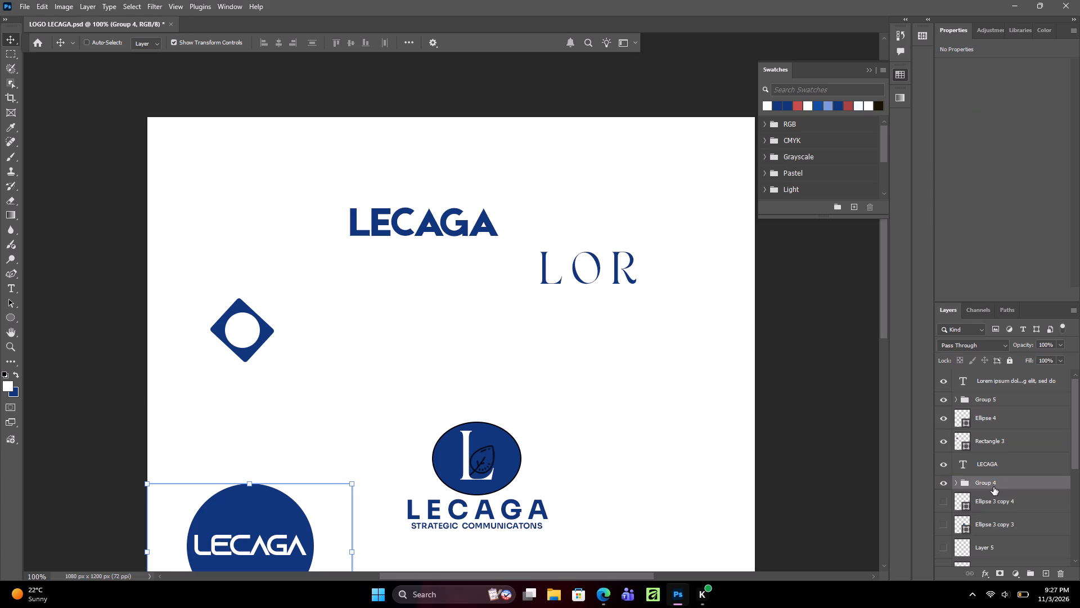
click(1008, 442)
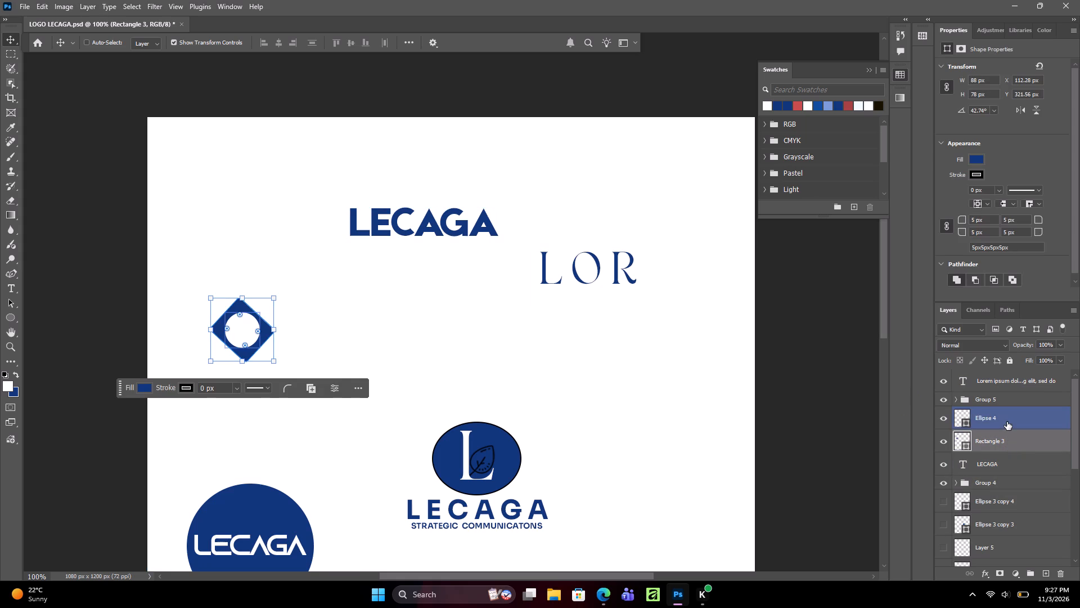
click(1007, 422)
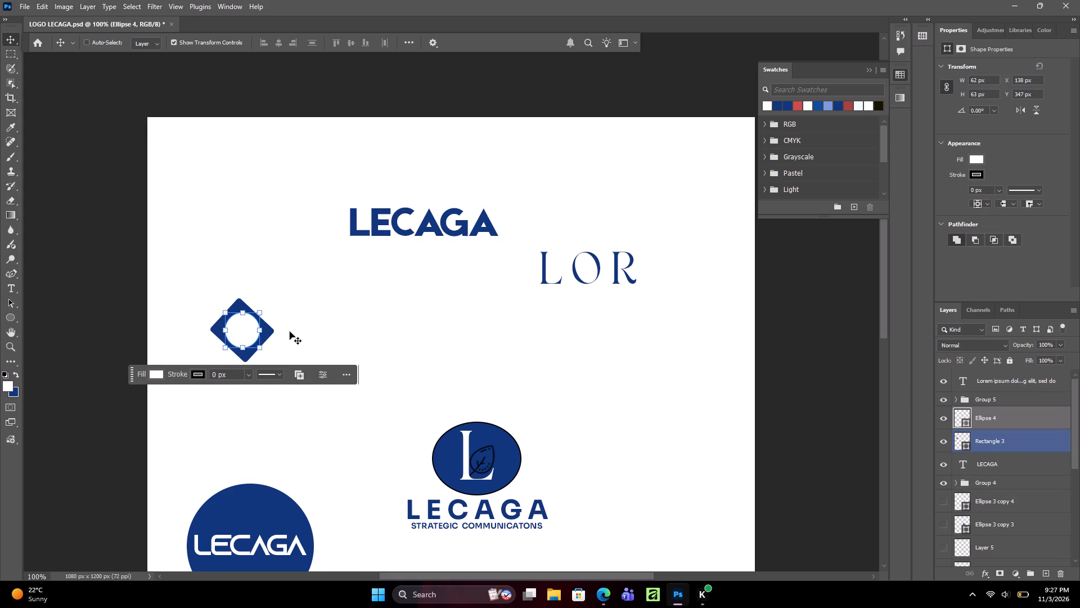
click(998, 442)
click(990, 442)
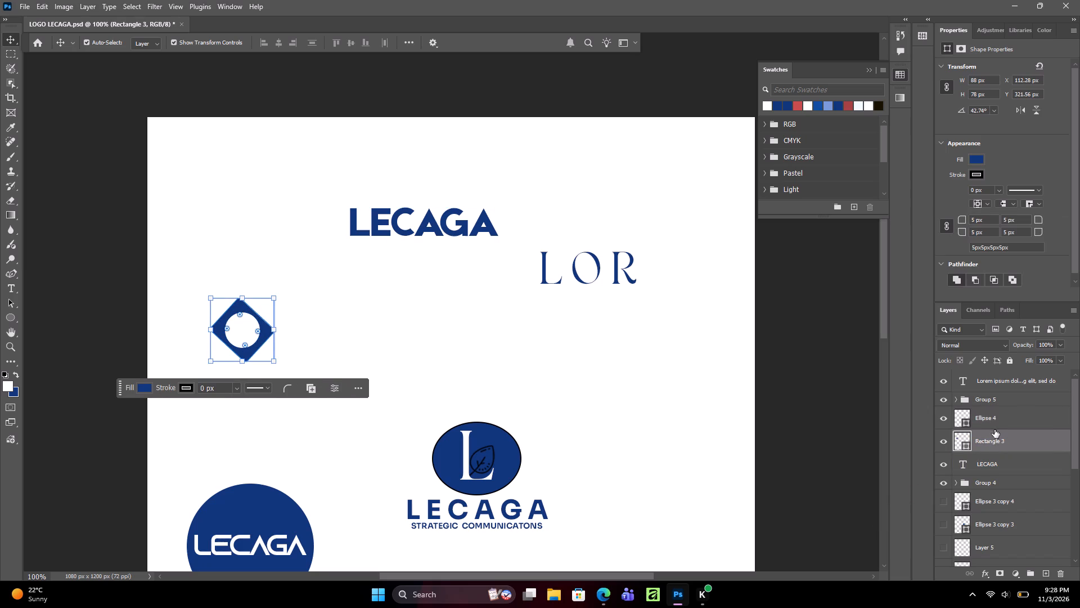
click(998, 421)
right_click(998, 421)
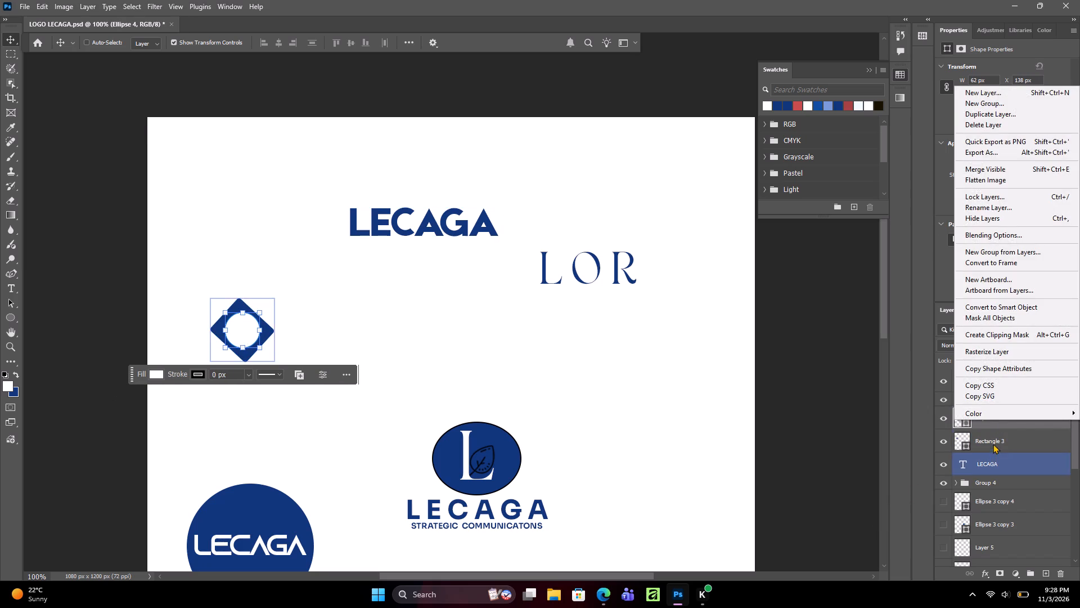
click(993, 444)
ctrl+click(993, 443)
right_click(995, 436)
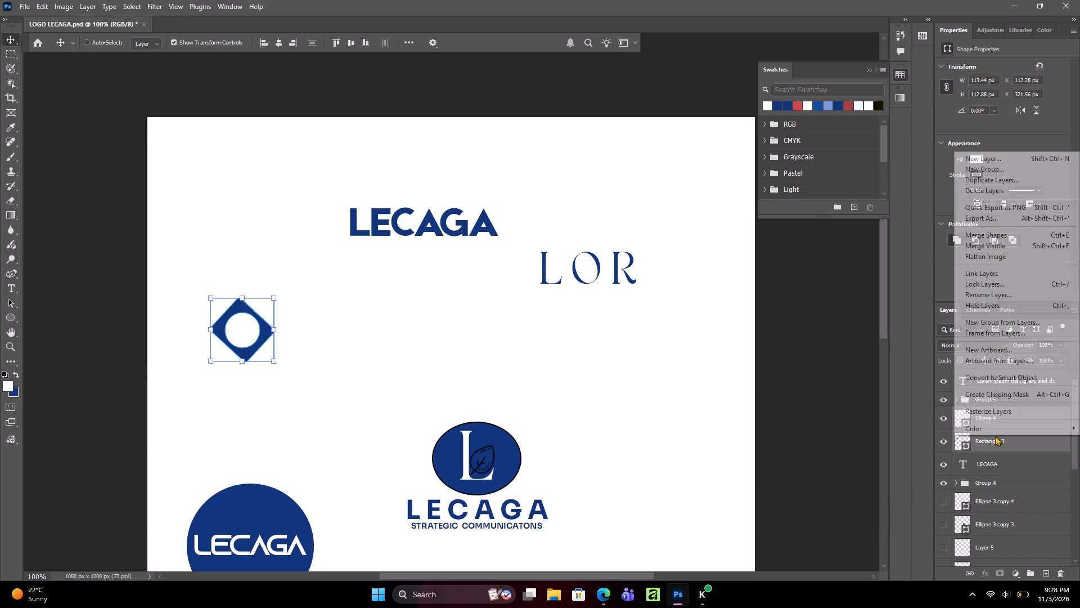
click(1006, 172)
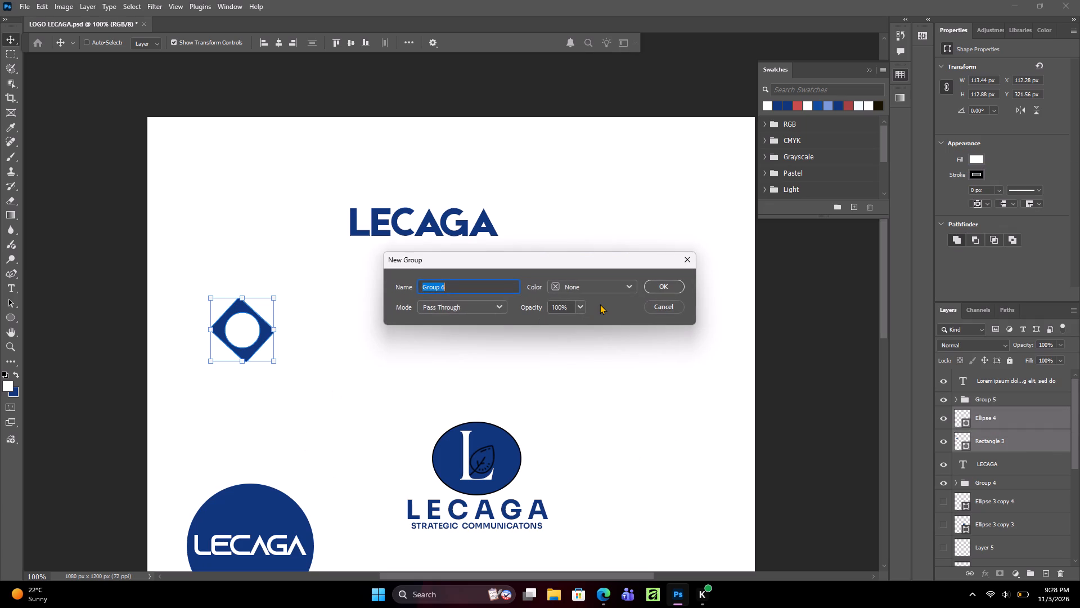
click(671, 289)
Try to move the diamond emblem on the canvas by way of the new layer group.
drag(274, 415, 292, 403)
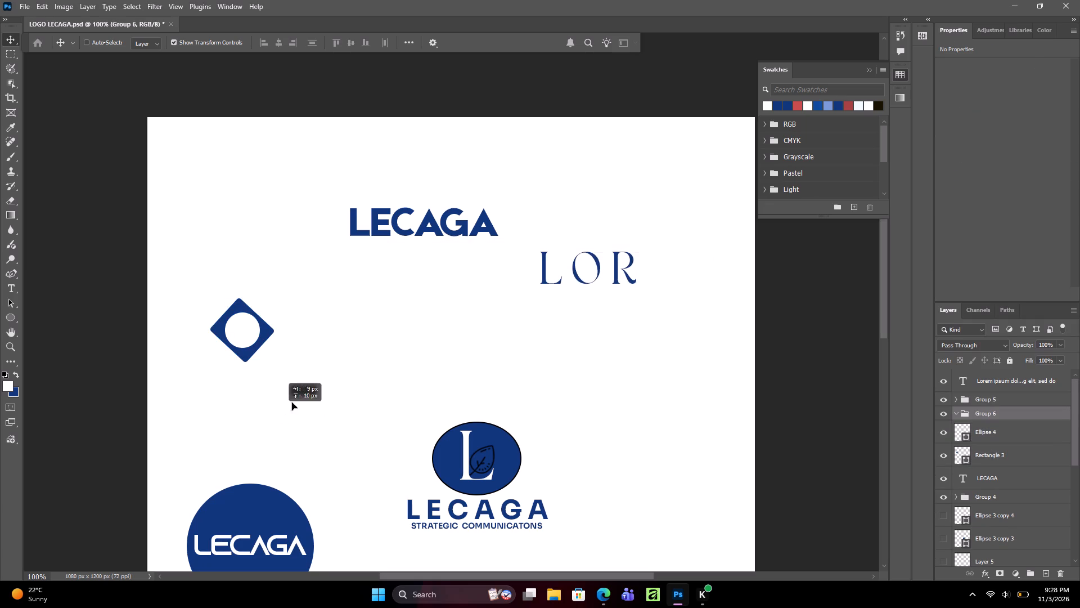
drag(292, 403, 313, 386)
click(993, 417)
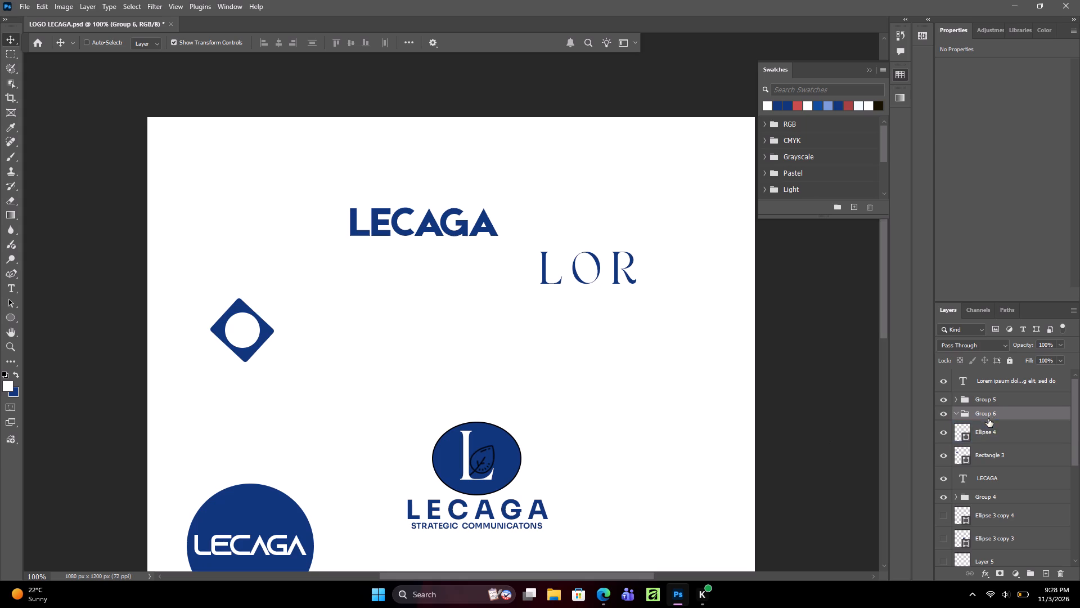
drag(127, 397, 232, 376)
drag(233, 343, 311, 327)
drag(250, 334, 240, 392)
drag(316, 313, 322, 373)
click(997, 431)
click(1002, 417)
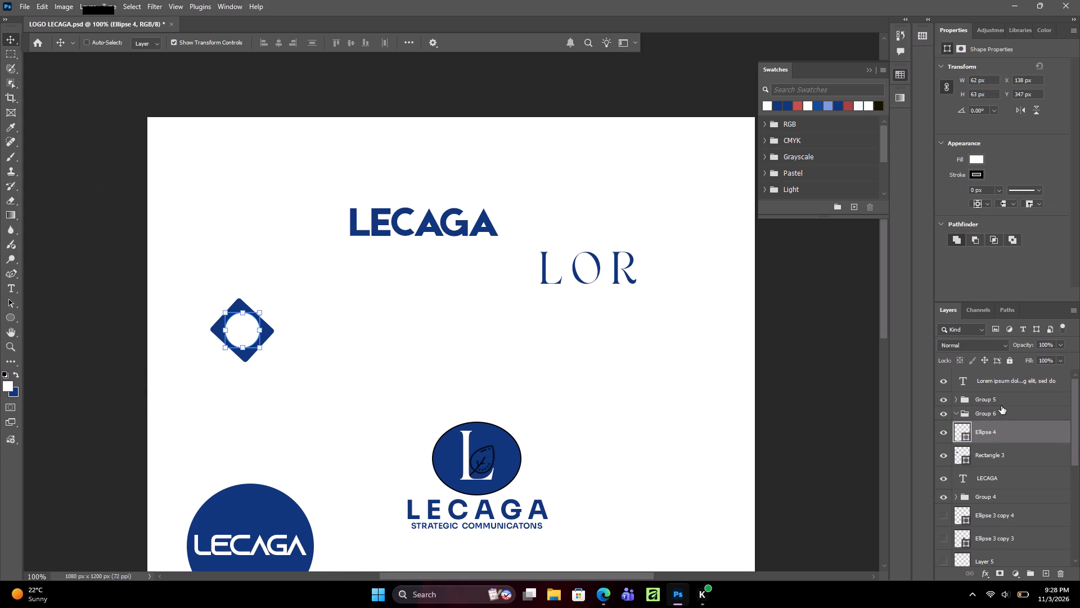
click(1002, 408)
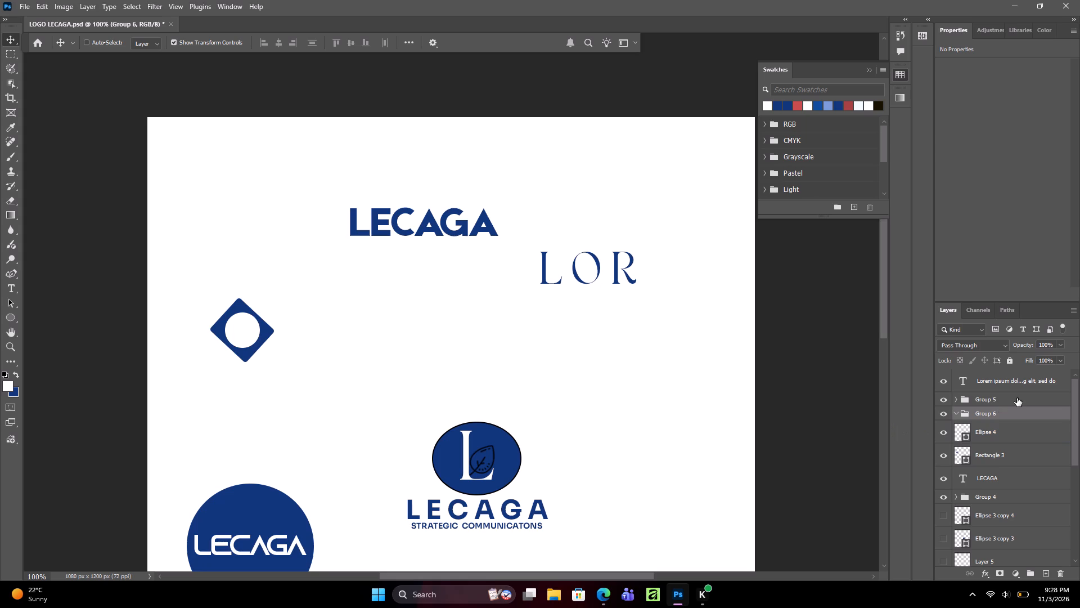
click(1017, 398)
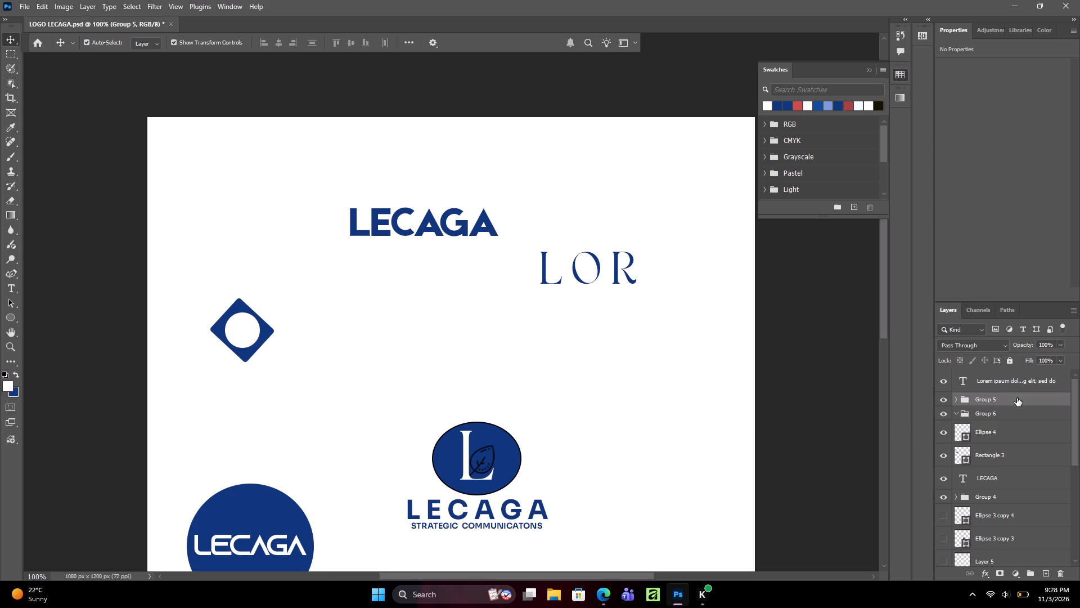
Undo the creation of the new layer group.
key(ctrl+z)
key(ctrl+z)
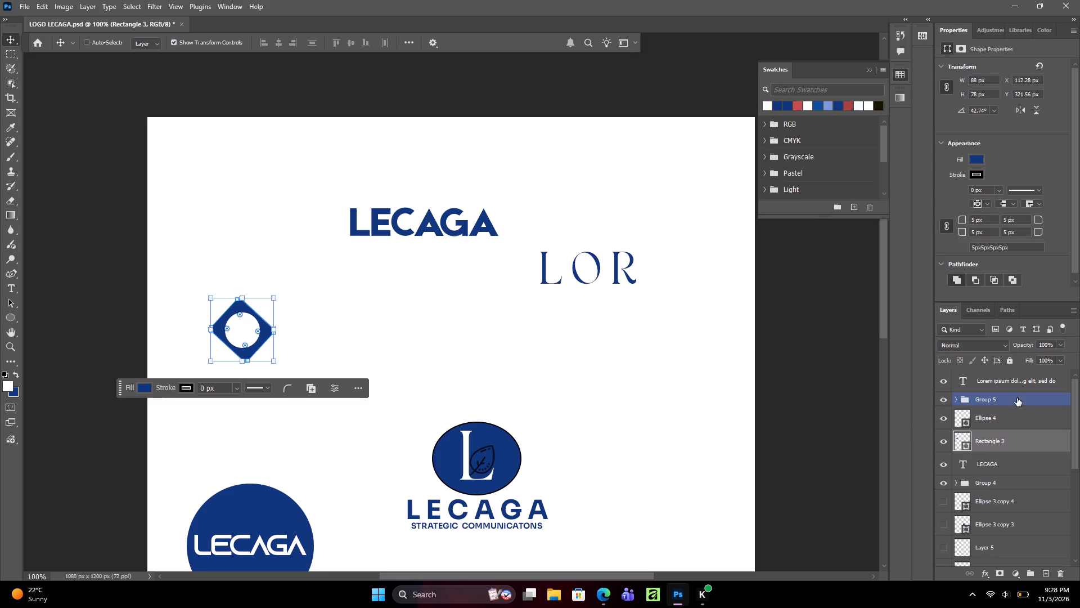
Select the Ellipse 4 and Rectangle 3 layers together and move the emblem nearer the upper wordmark, to about X 220, Y 231 px.
click(1030, 427)
click(1034, 441)
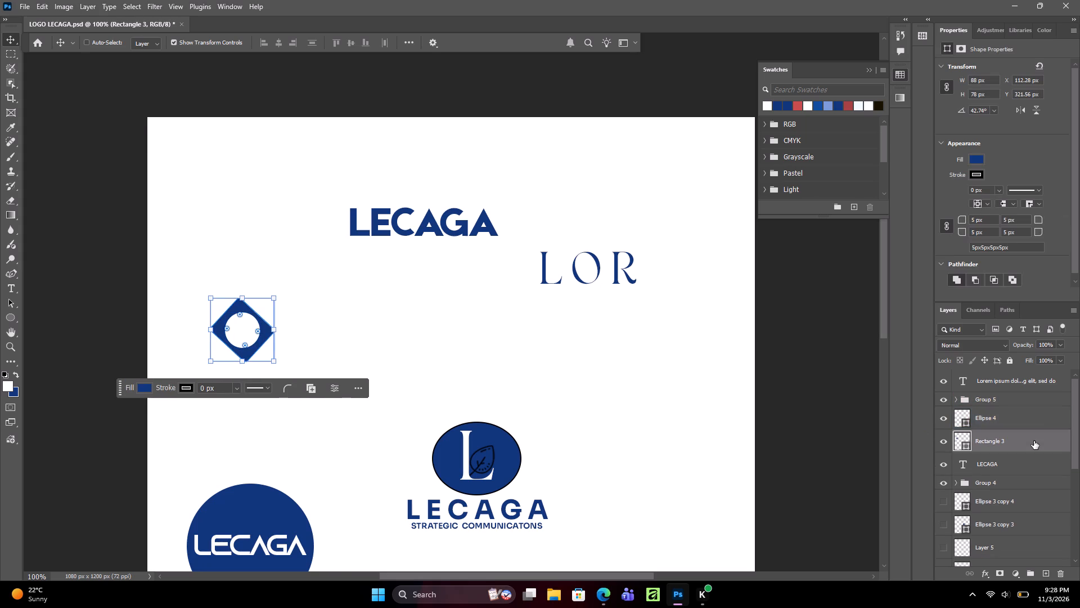
ctrl+click(1028, 418)
ctrl+right_click(1028, 418)
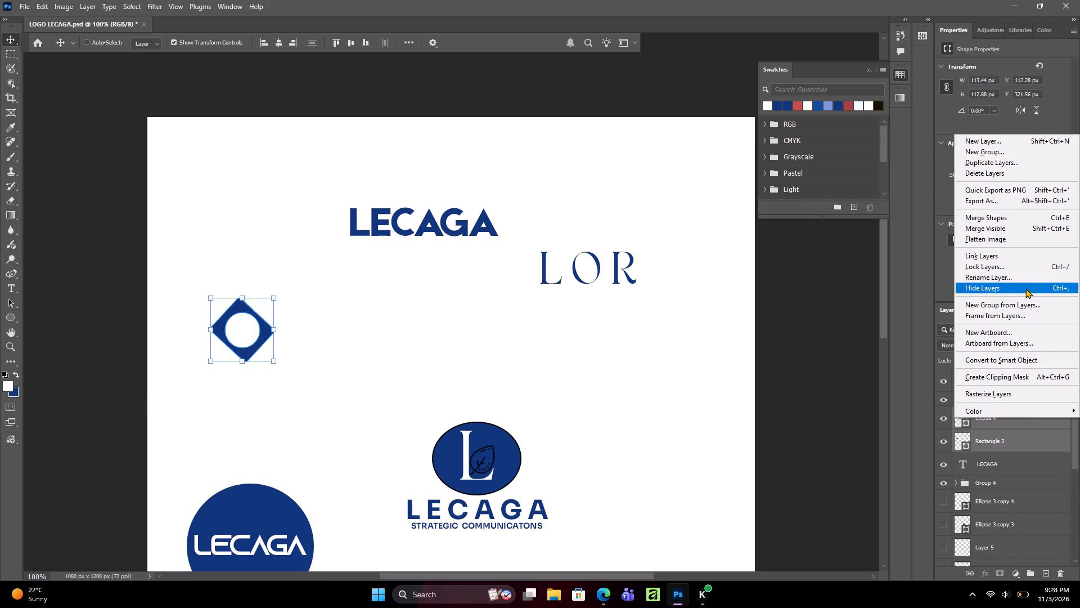
click(1034, 571)
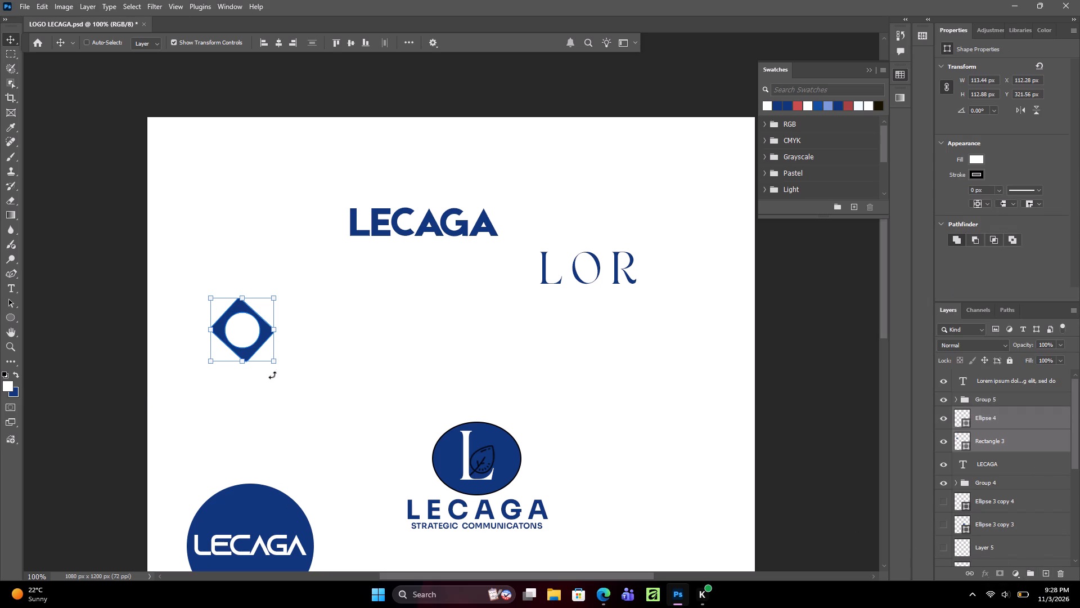
drag(271, 397, 332, 346)
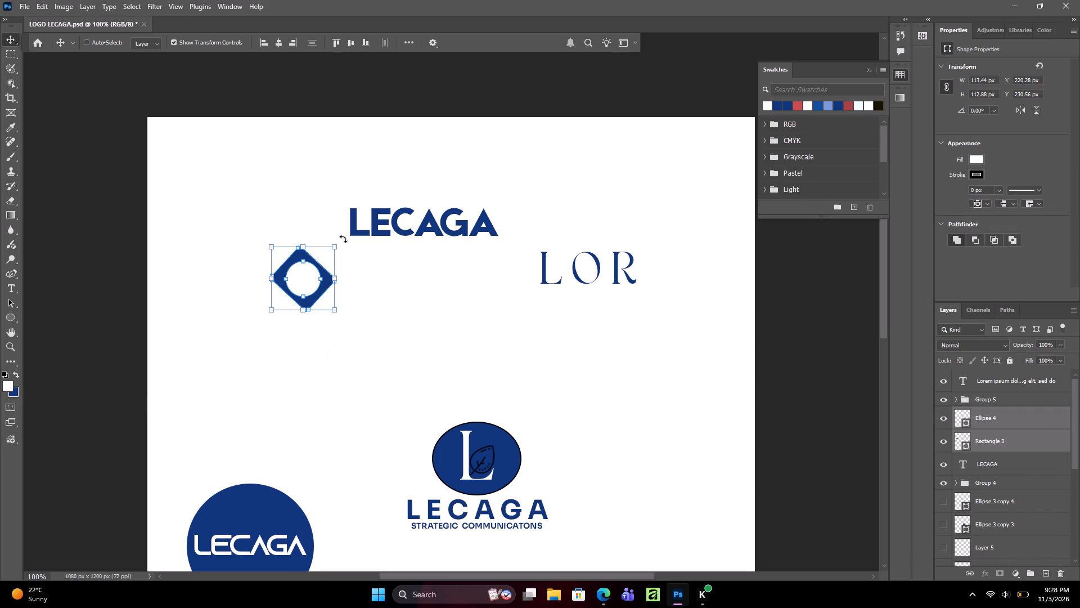
Scale the diamond and its white circle together to about 72% and rotate them slightly clockwise.
drag(335, 247, 319, 270)
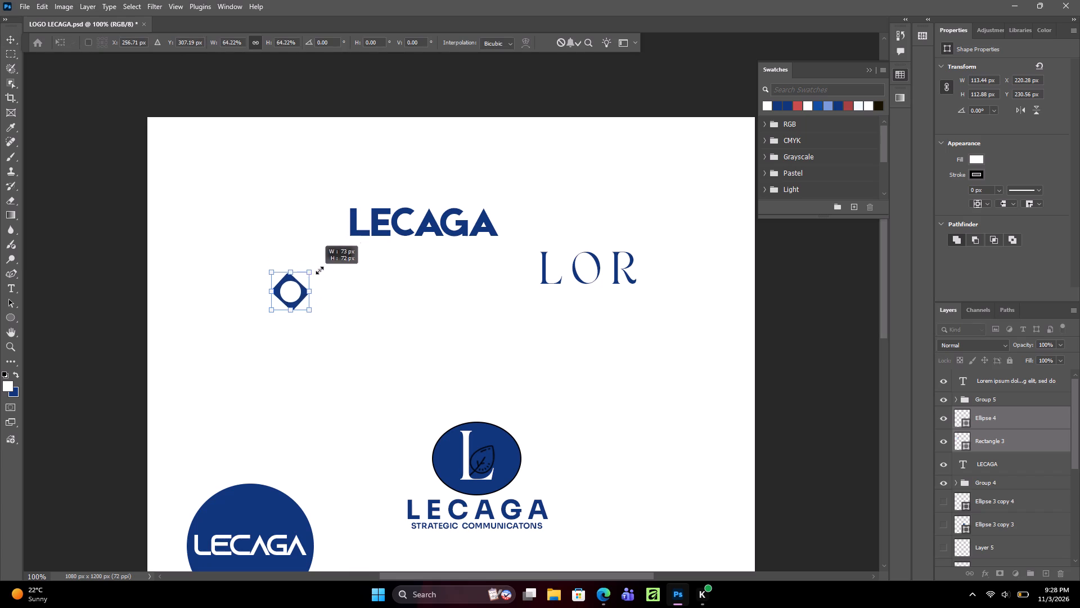
drag(319, 270, 321, 269)
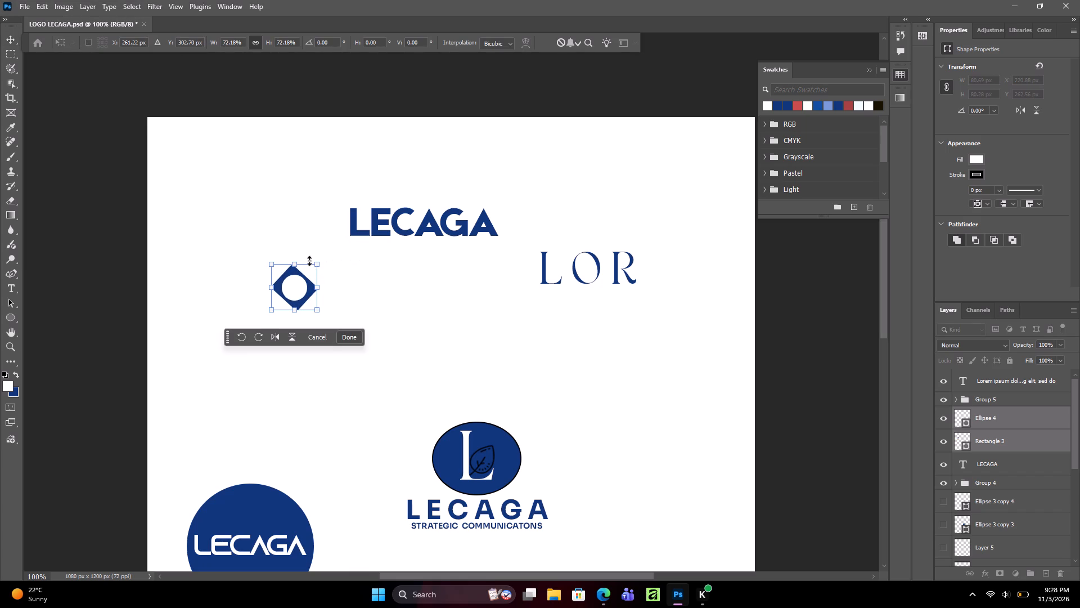
drag(328, 258, 331, 273)
click(346, 343)
Move the tilted emblem beside the L of the upper LECAGA wordmark, to about X 273, Y 160 px.
drag(289, 422, 307, 386)
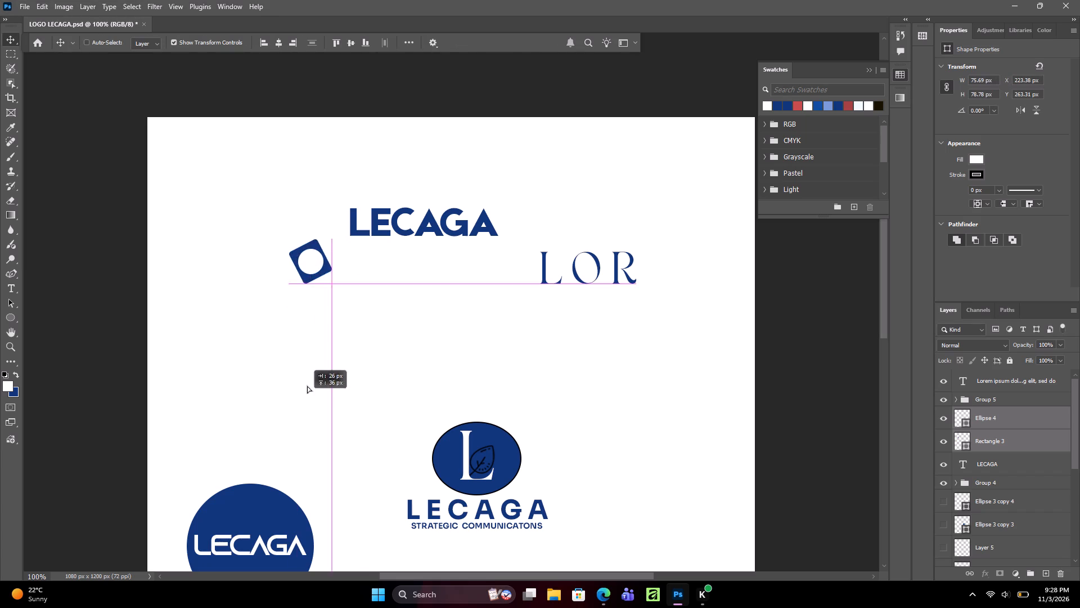
drag(307, 386, 394, 318)
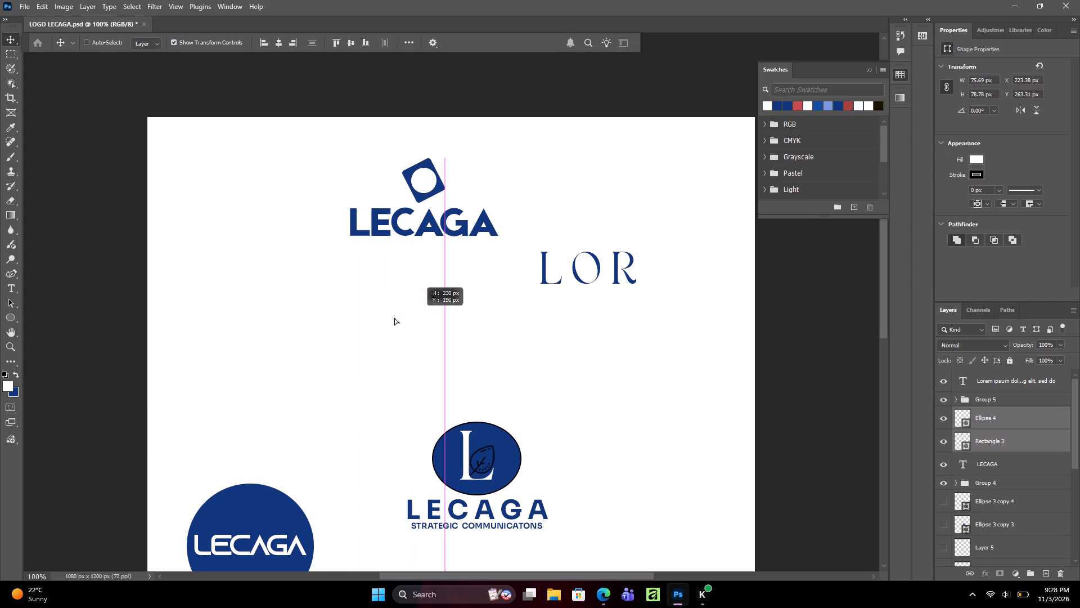
drag(394, 318, 424, 311)
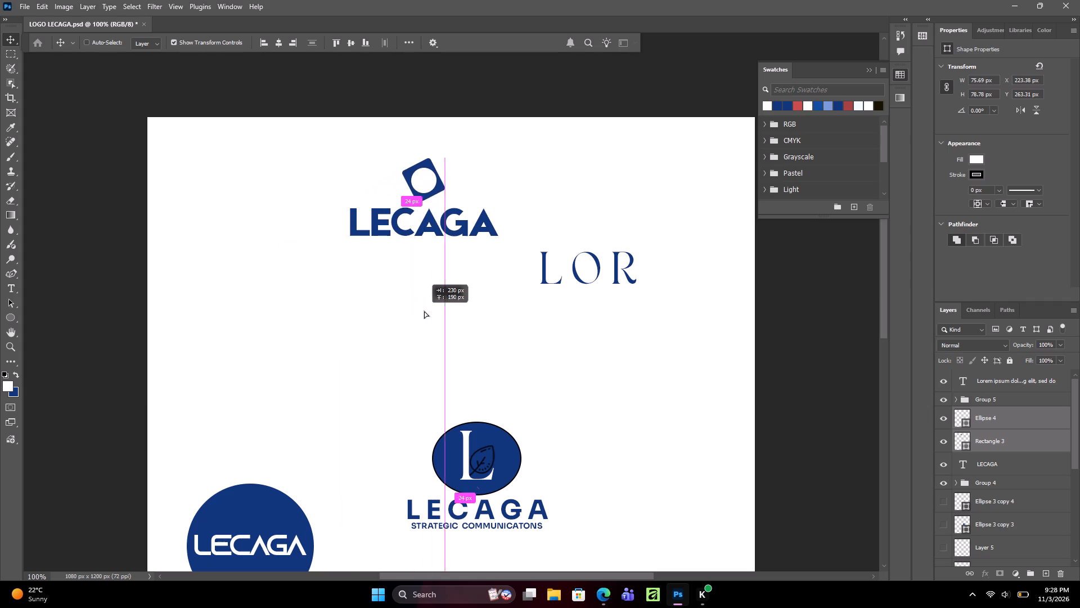
drag(424, 311, 426, 317)
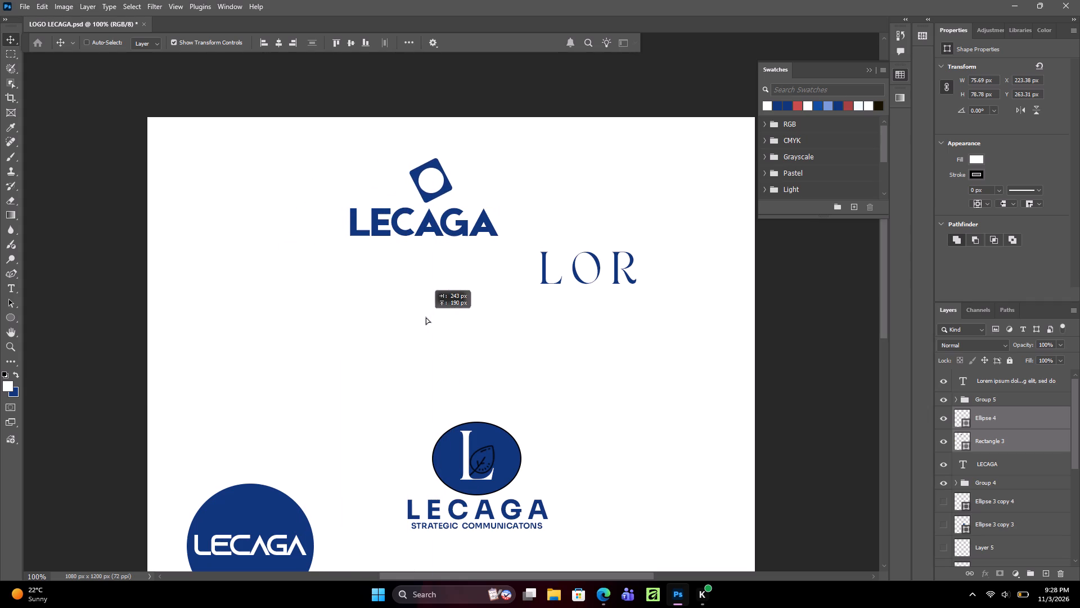
drag(426, 317, 397, 391)
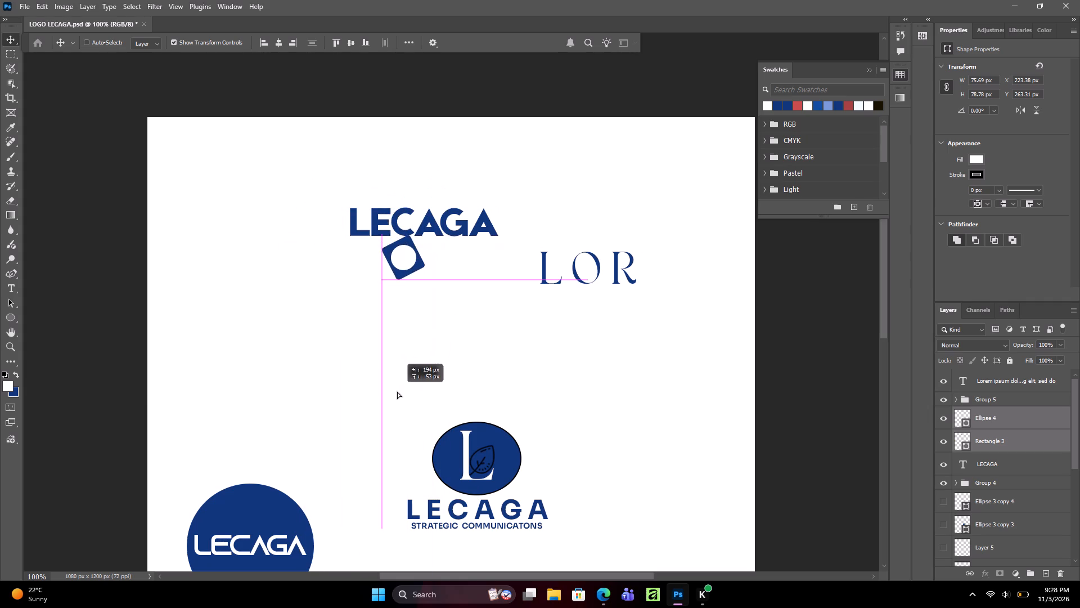
drag(397, 391, 425, 323)
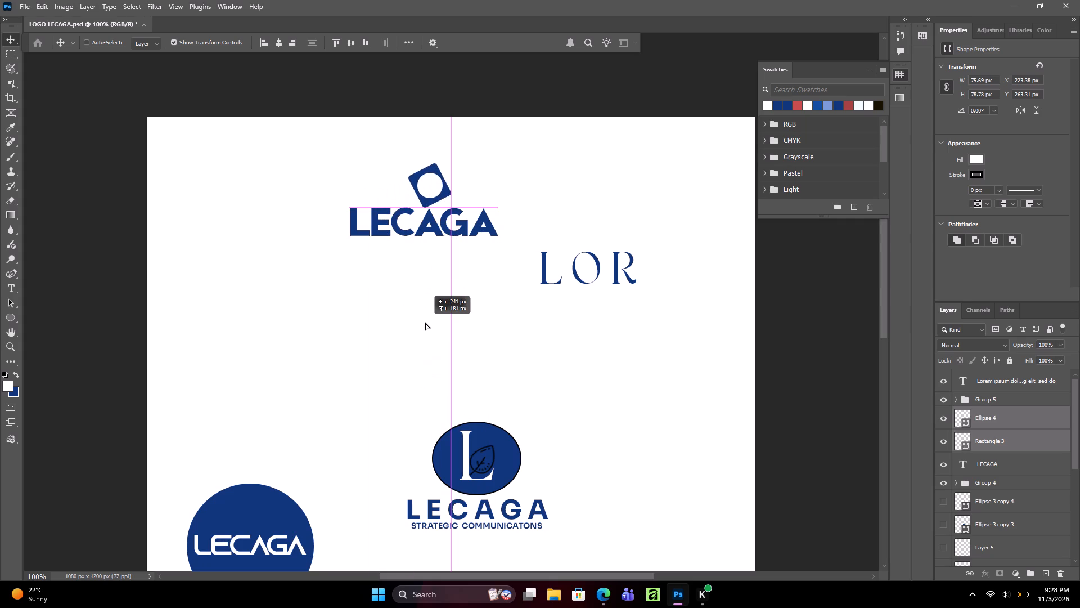
drag(425, 323, 425, 313)
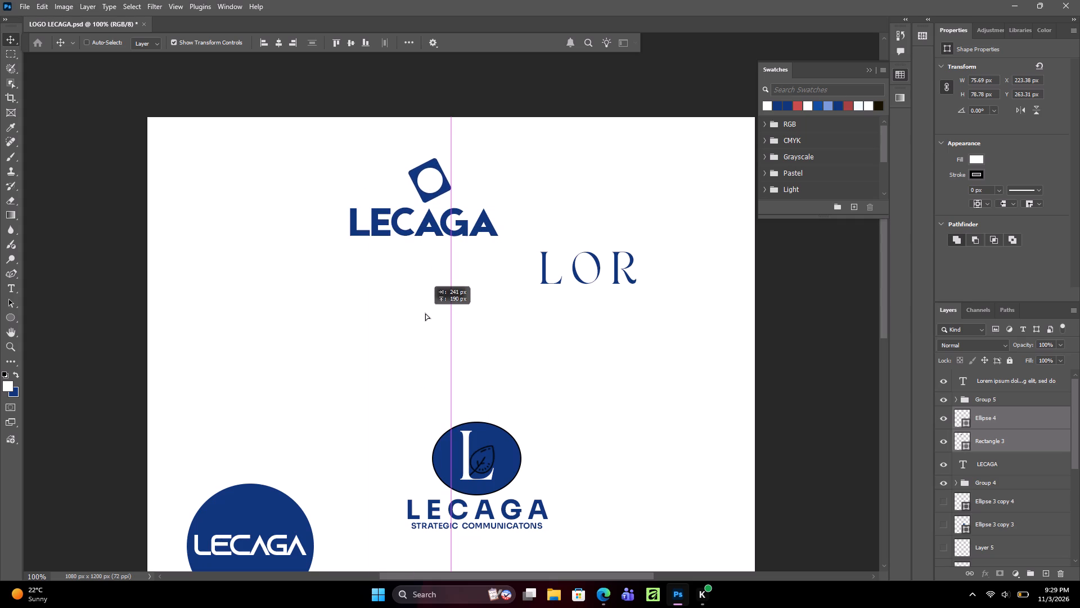
drag(425, 313, 313, 361)
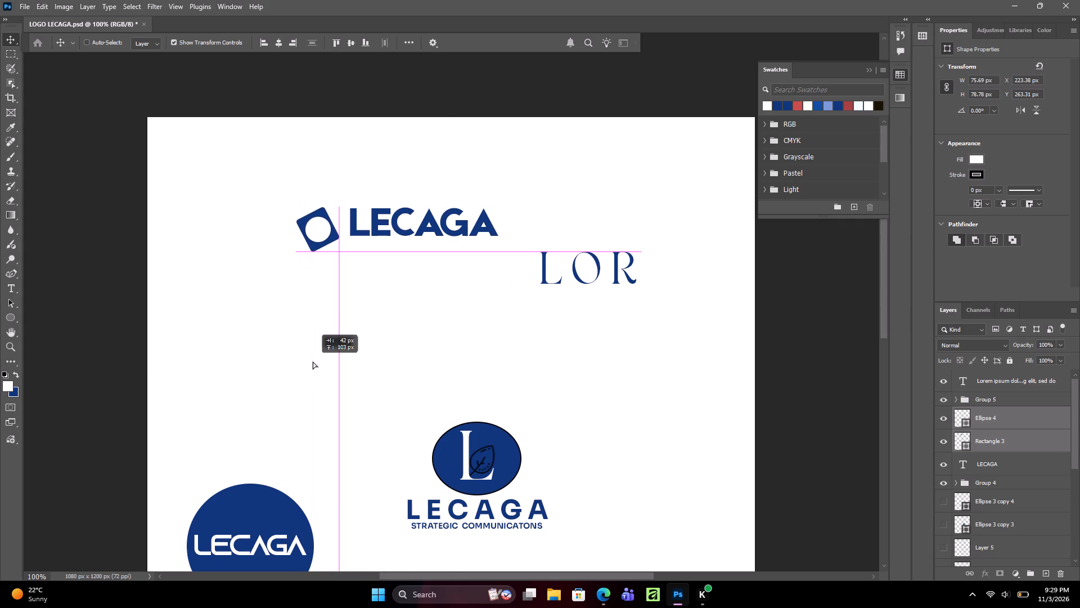
drag(313, 361, 314, 360)
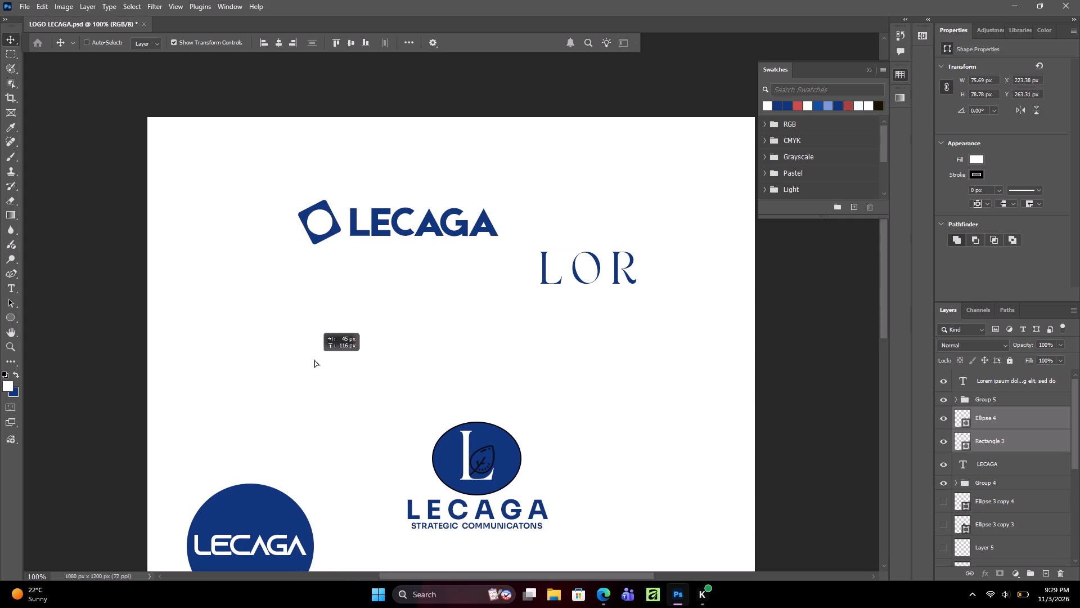
drag(314, 360, 317, 361)
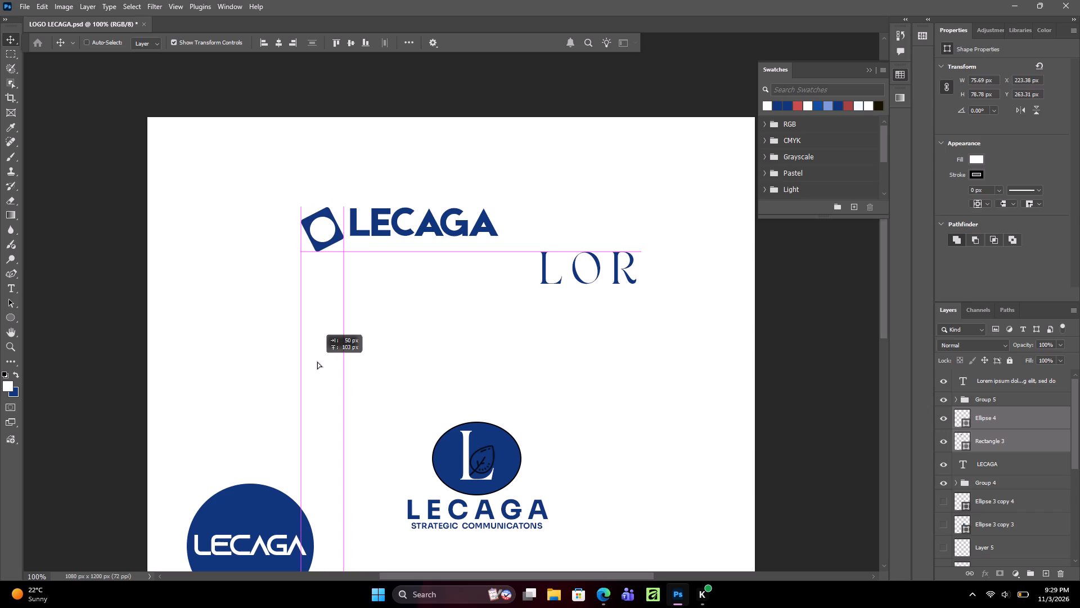
drag(317, 361, 318, 361)
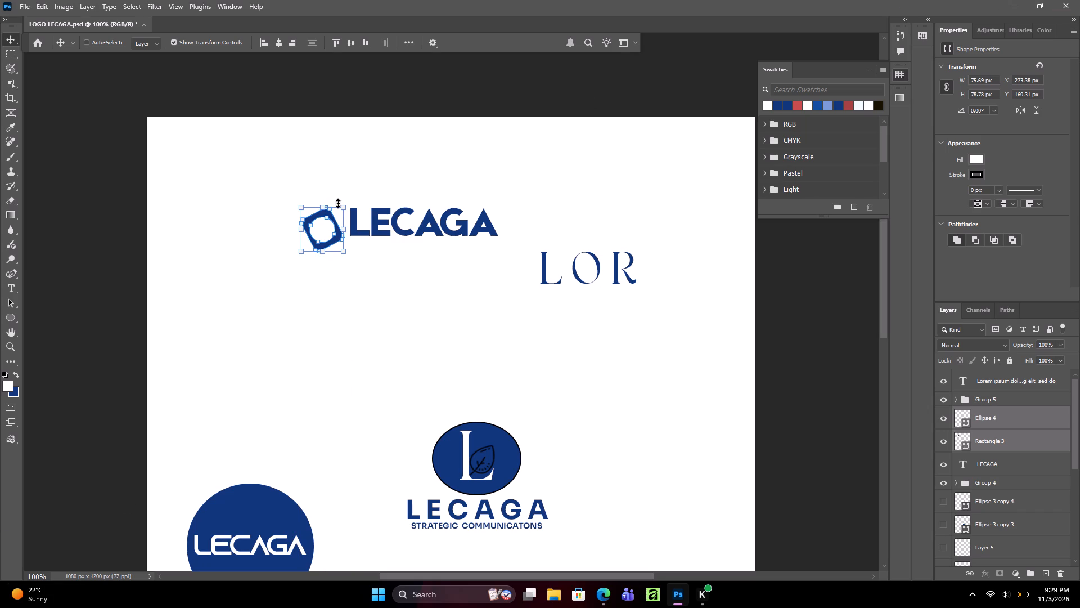
Scale the emblem beside the upper wordmark down proportionally to about 84%.
drag(347, 209, 343, 218)
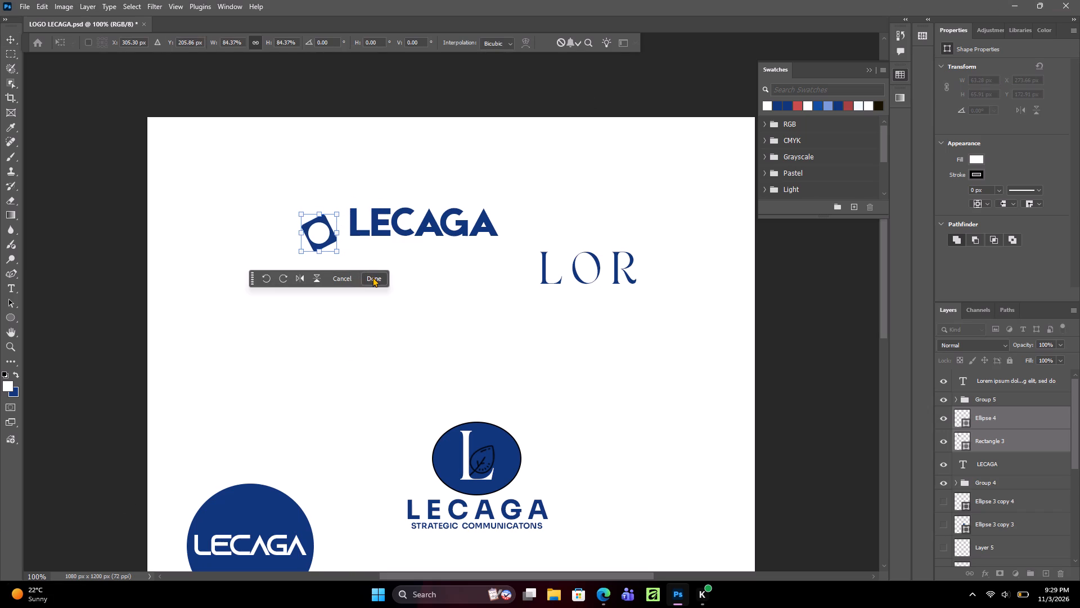
click(372, 277)
Move the upper LECAGA wordmark closer to the emblem and scale it proportionally to about 76%, about 57 pt.
click(994, 462)
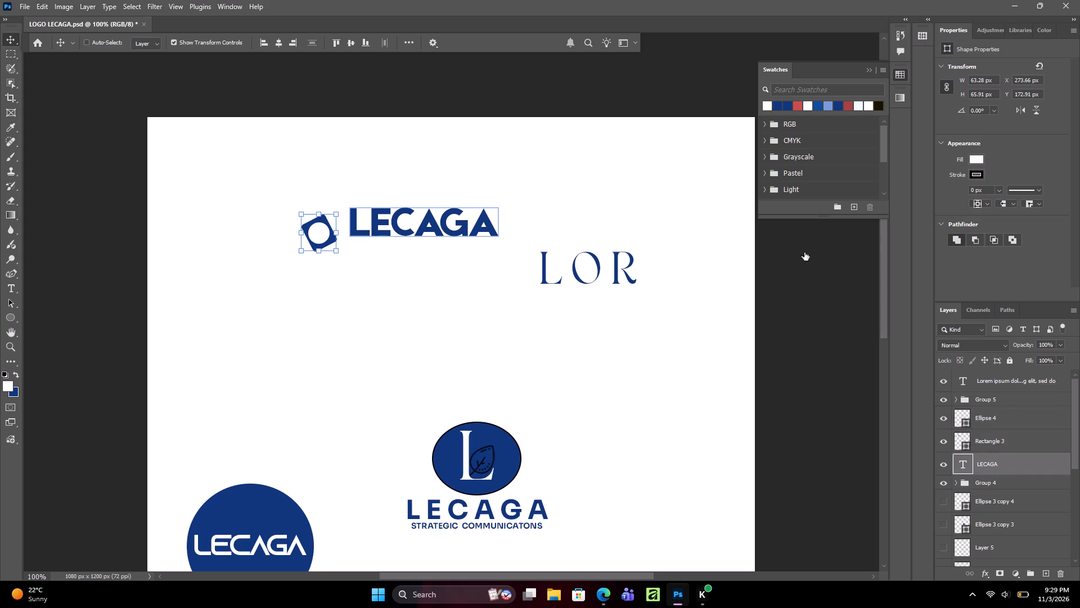
drag(496, 208, 477, 218)
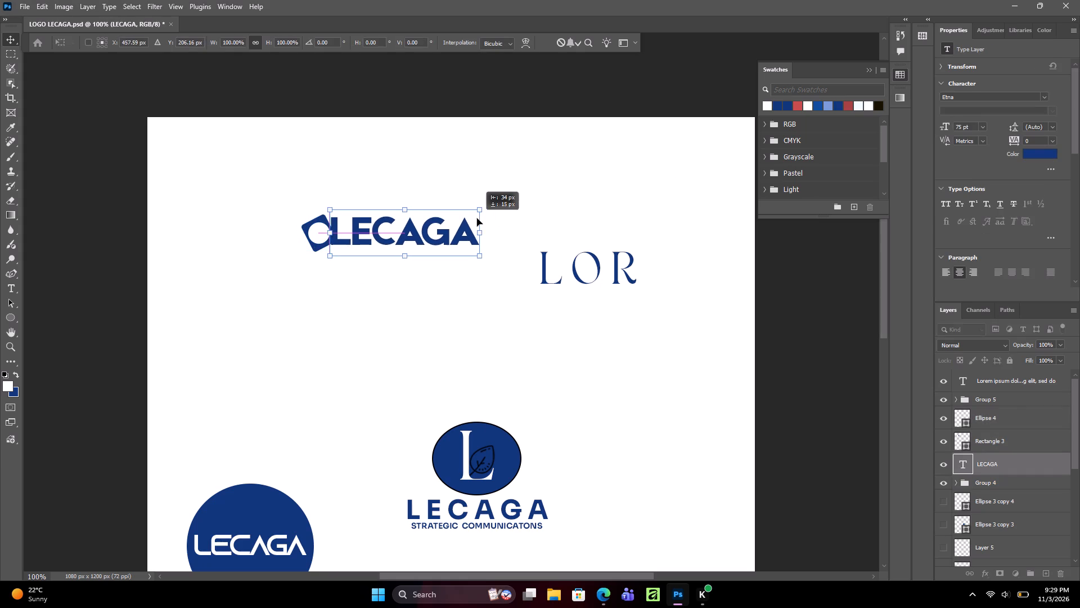
drag(477, 218, 481, 216)
drag(485, 211, 453, 234)
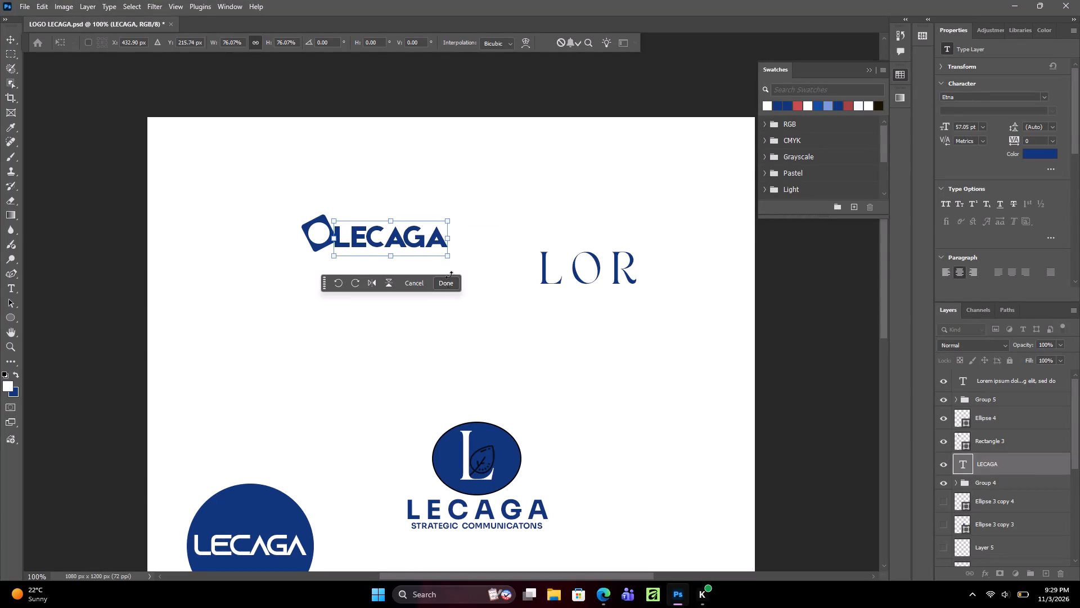
click(447, 287)
Nudge the reduced LECAGA wordmark so it sits just beside the tilted emblem, vertically centred on it.
click(413, 342)
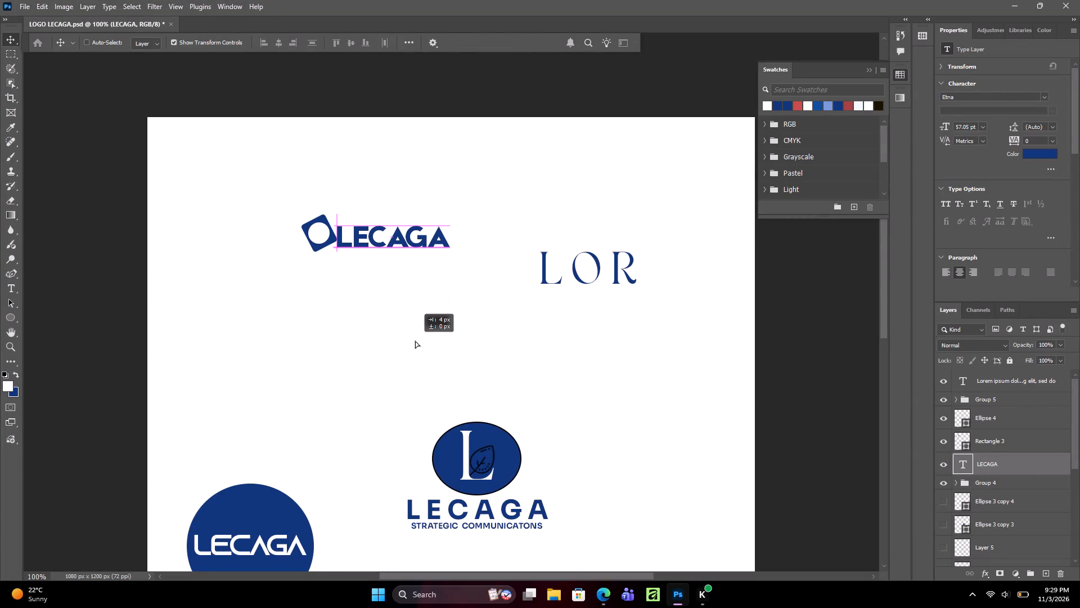
click(500, 343)
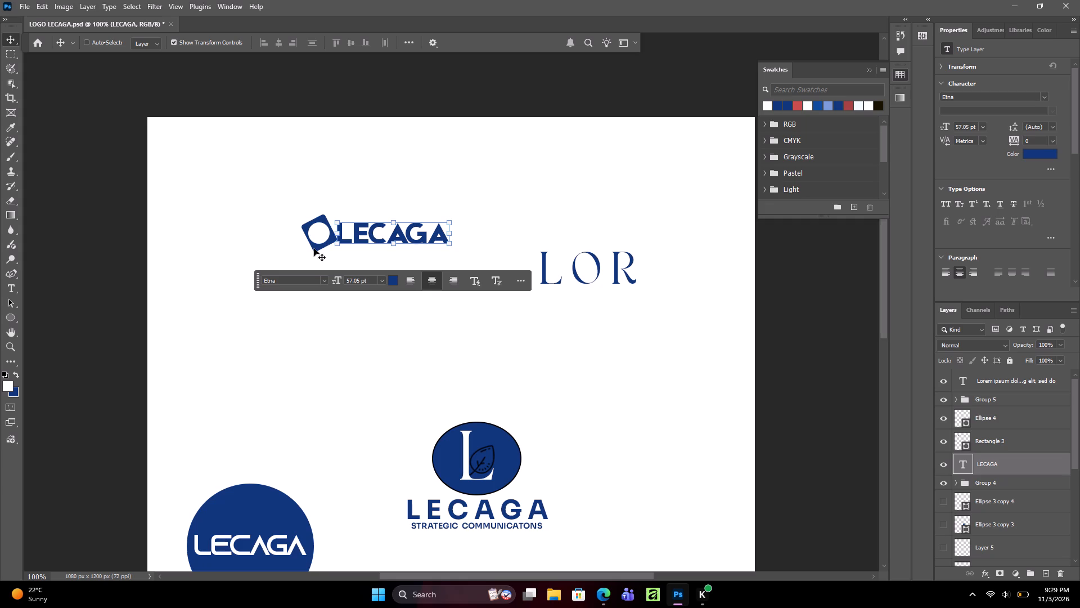
click(320, 178)
Delete the Lorem ipsum text layer that shows as LOR on the canvas.
click(576, 270)
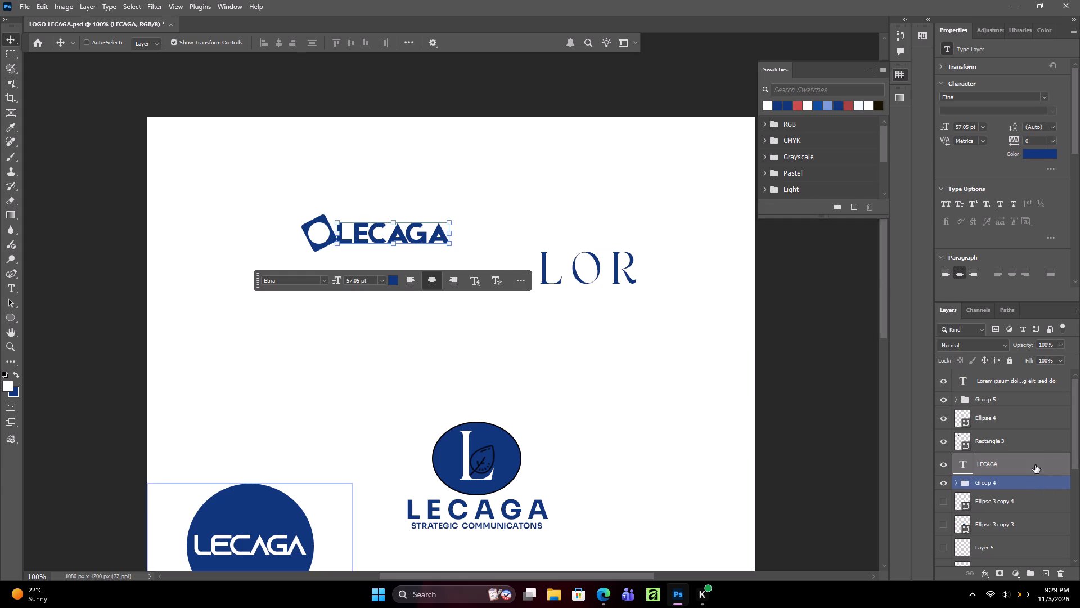
click(1035, 382)
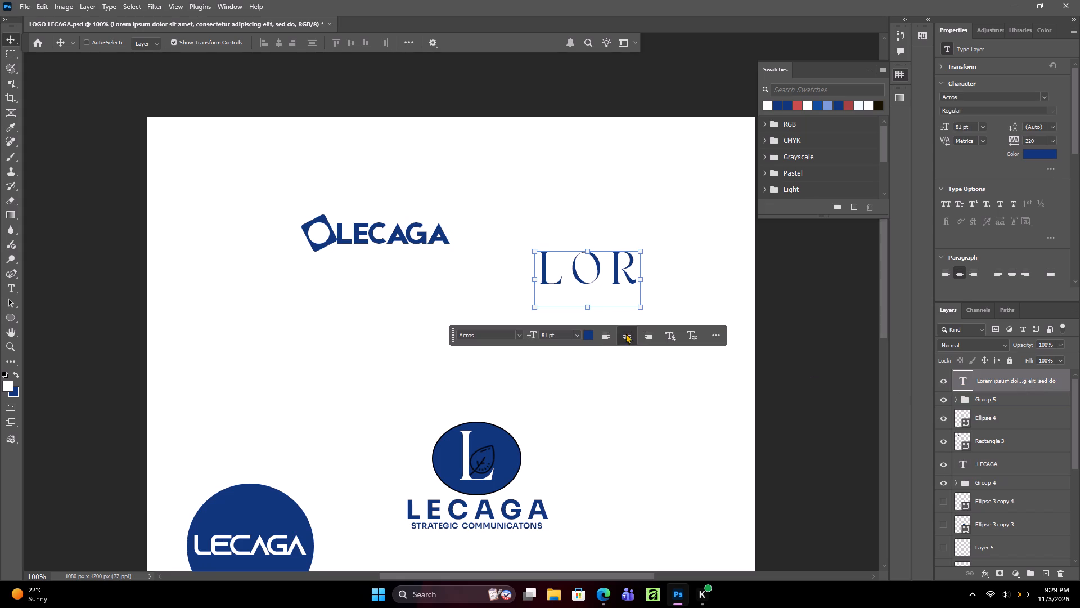
right_click(1049, 382)
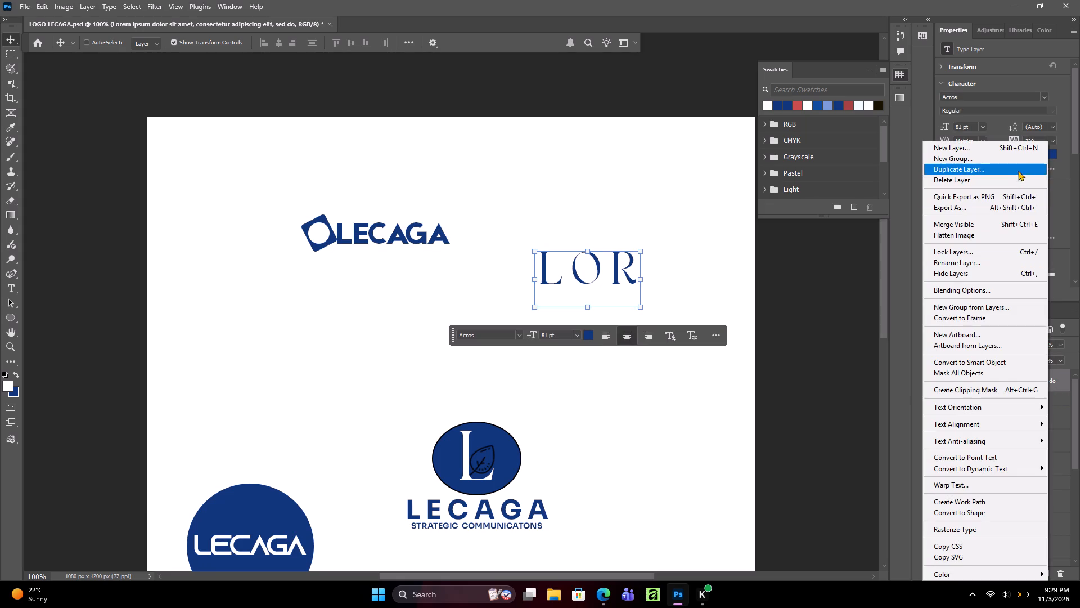
click(1013, 176)
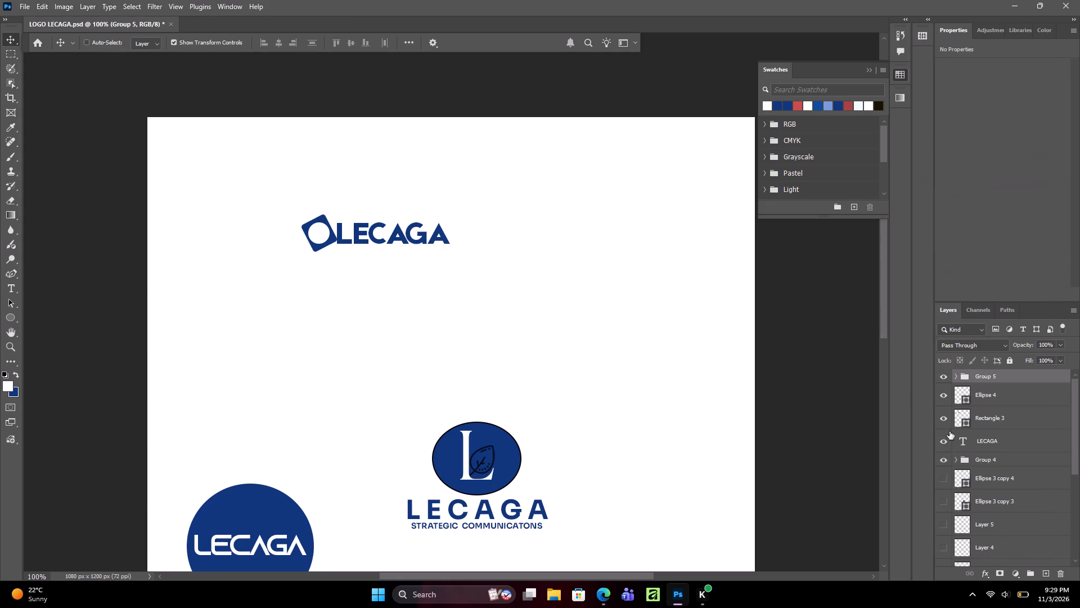
Look through the layer stack, checking the emblem shapes, the LECAGA text, Group 4, Group 5 and the hidden layers.
click(1012, 395)
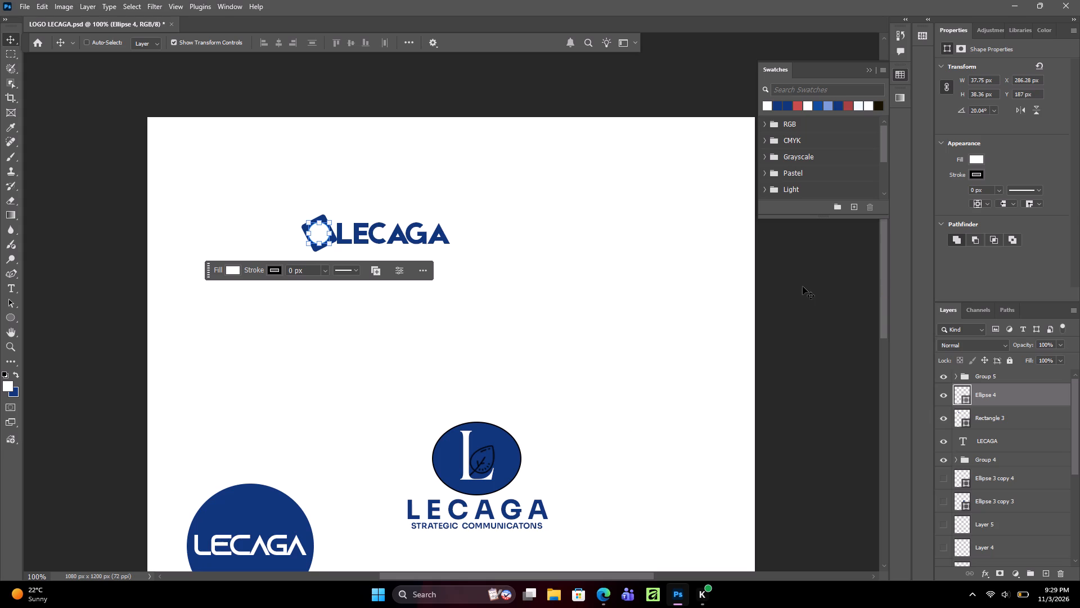
click(1015, 423)
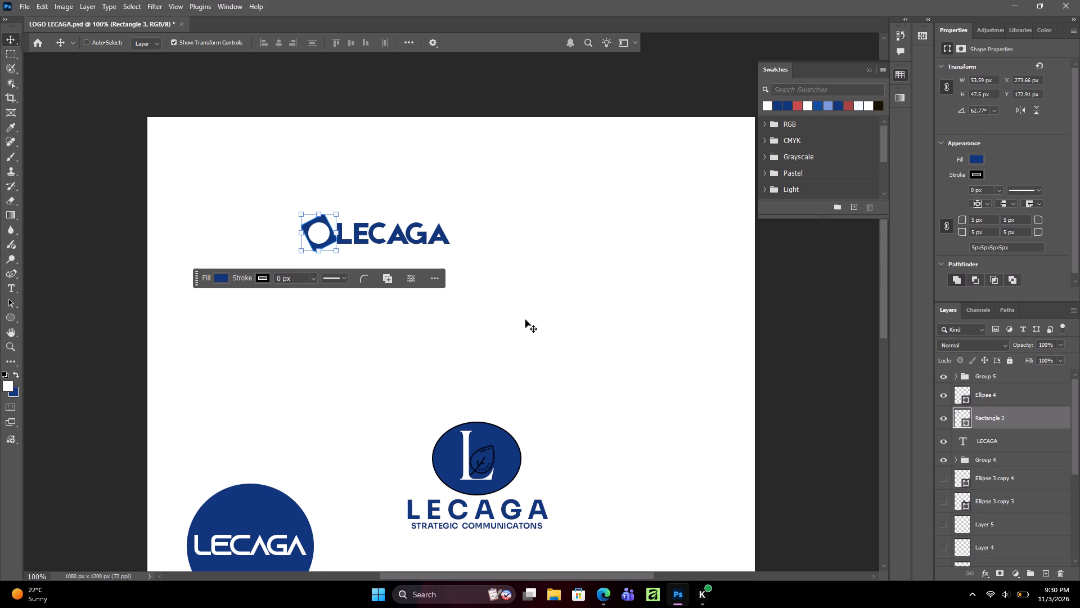
click(1036, 504)
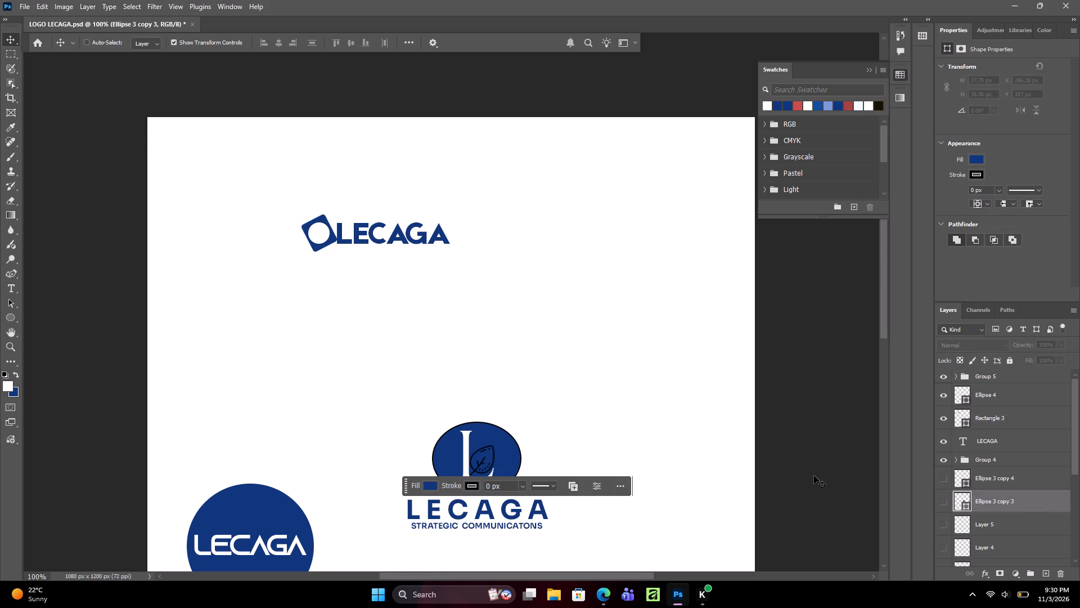
scroll(727, 470, up, 14)
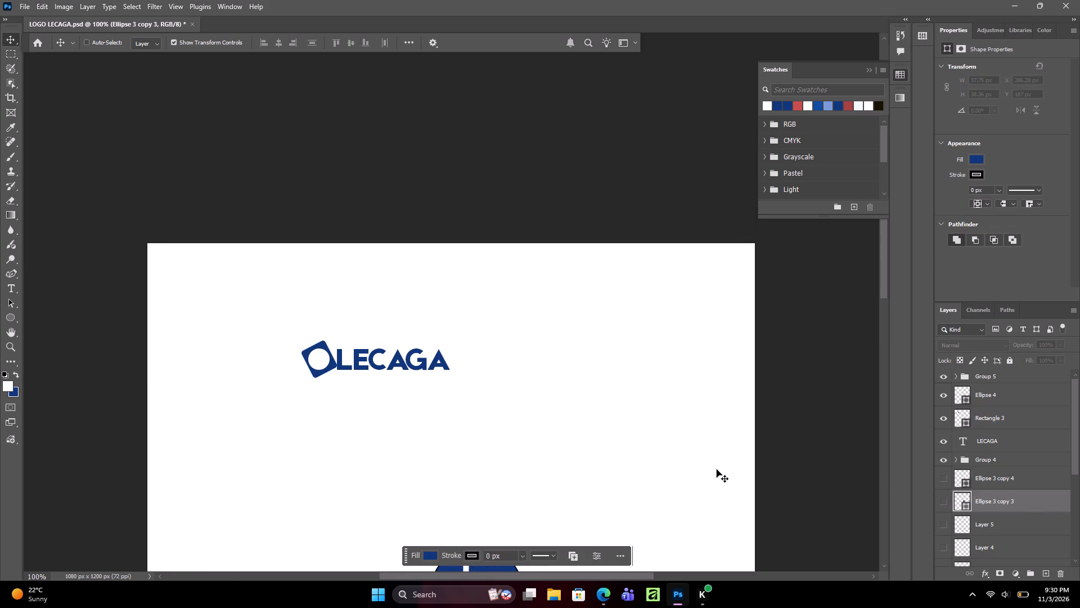
scroll(717, 470, up, 2)
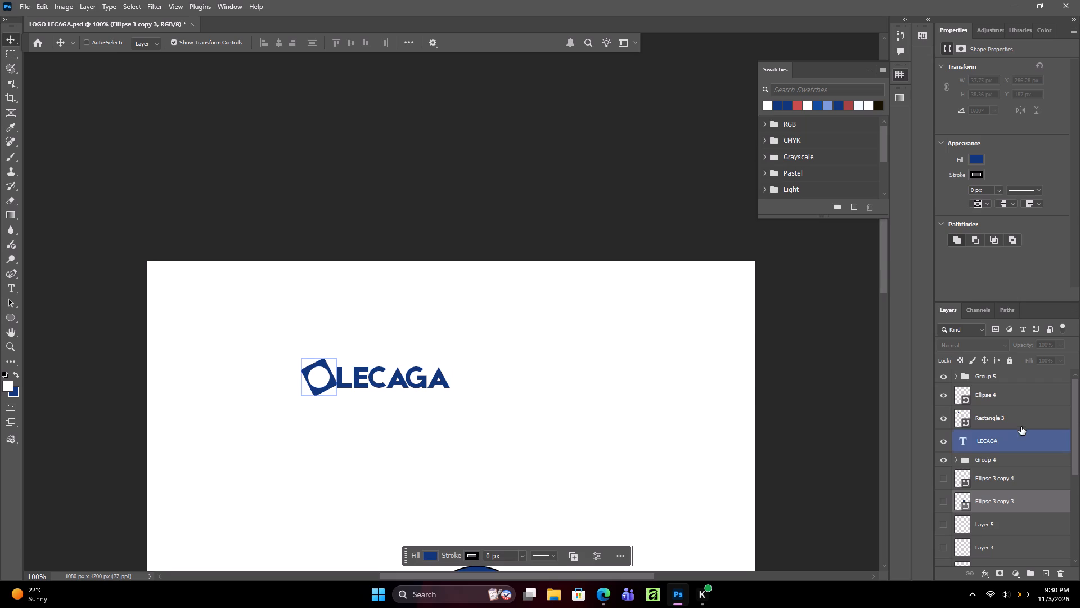
click(1024, 423)
click(1031, 398)
click(1015, 456)
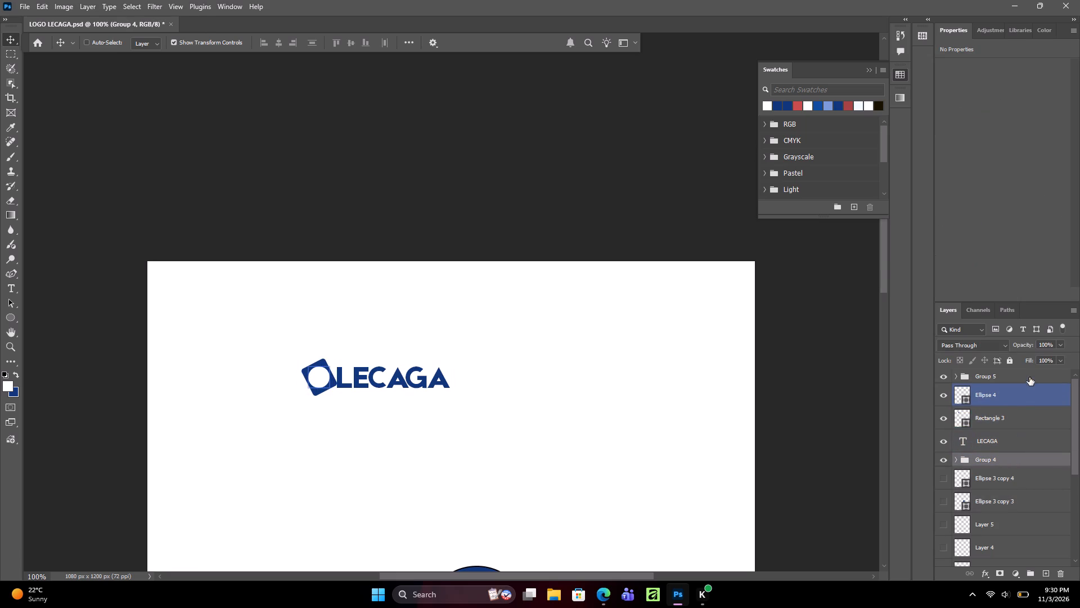
click(1029, 375)
click(1025, 463)
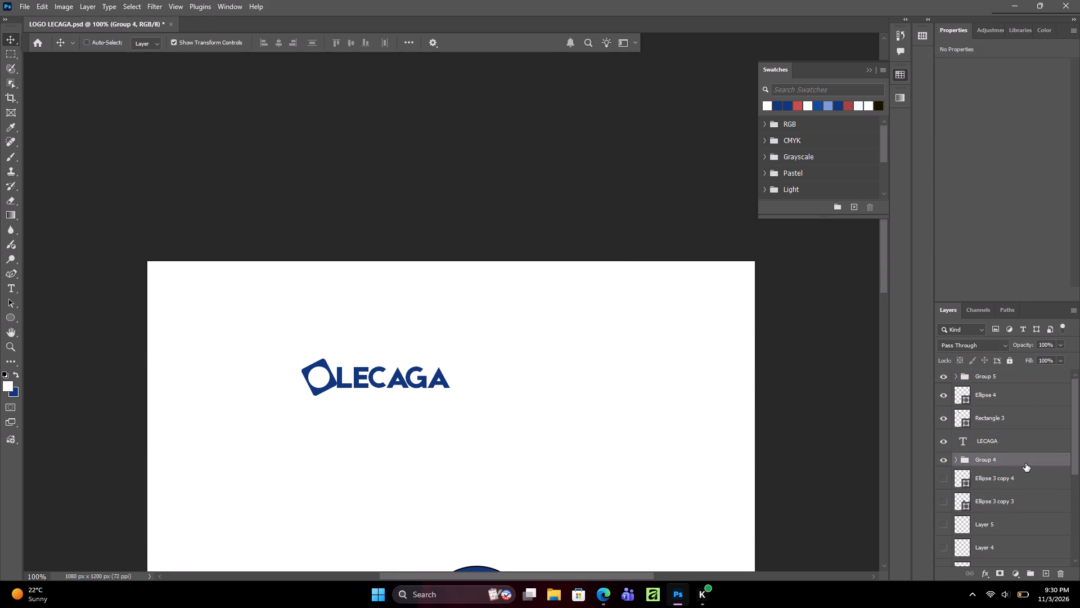
scroll(1016, 477, down, 3)
scroll(1016, 480, up, 4)
scroll(1015, 480, down, 5)
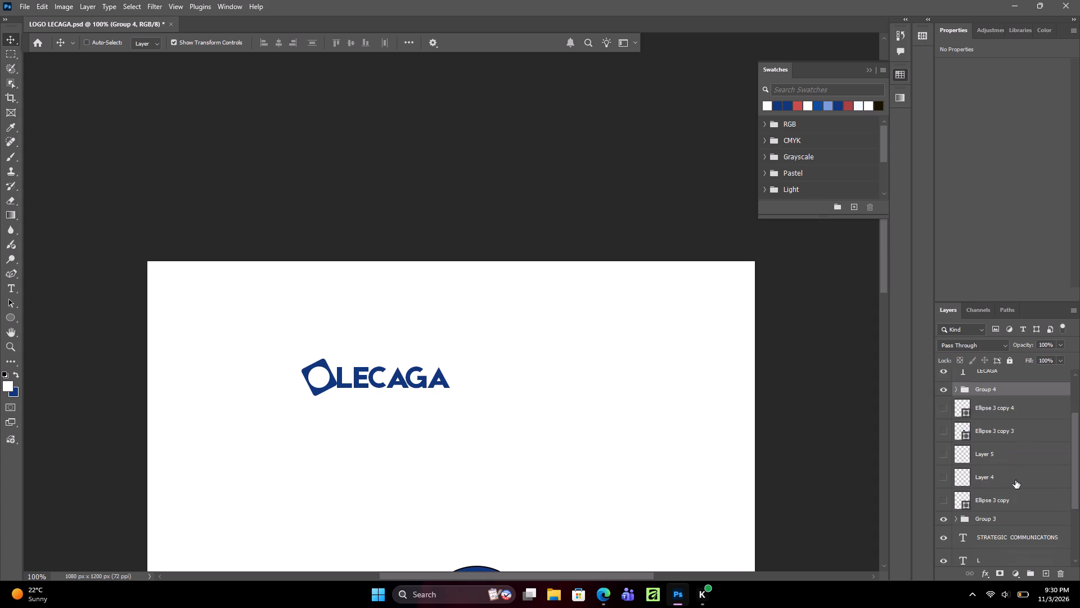
scroll(1015, 480, down, 19)
scroll(1011, 485, up, 13)
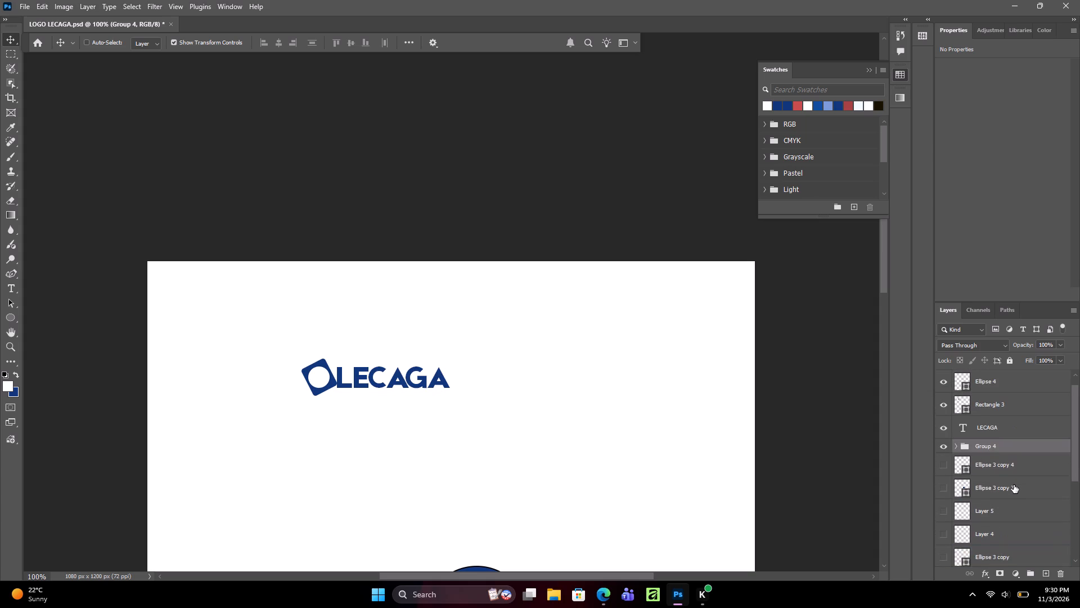
scroll(1014, 485, up, 5)
click(1022, 377)
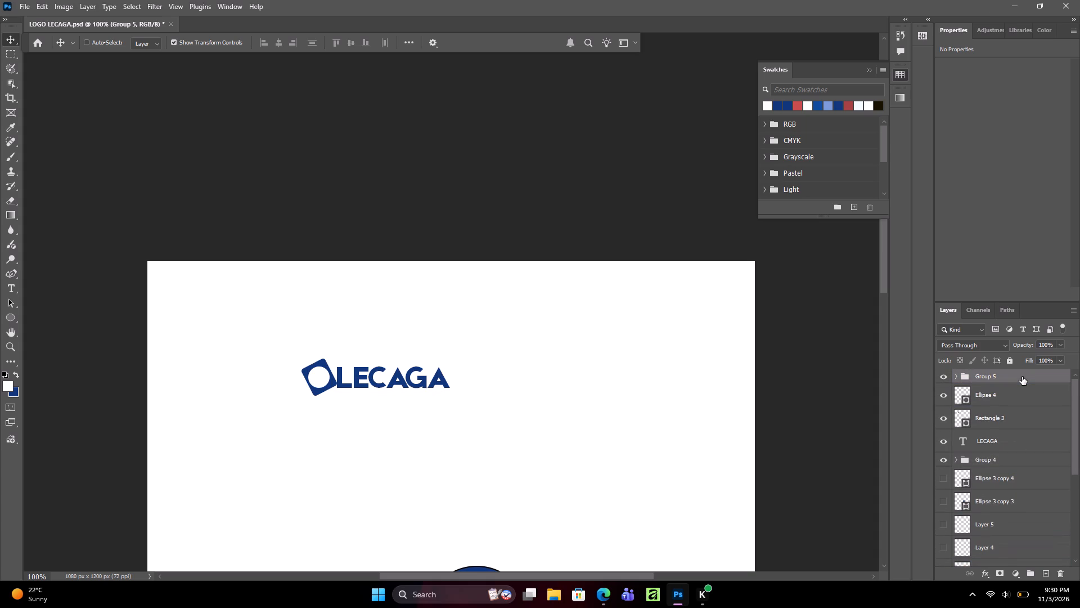
scroll(1022, 377, up, 2)
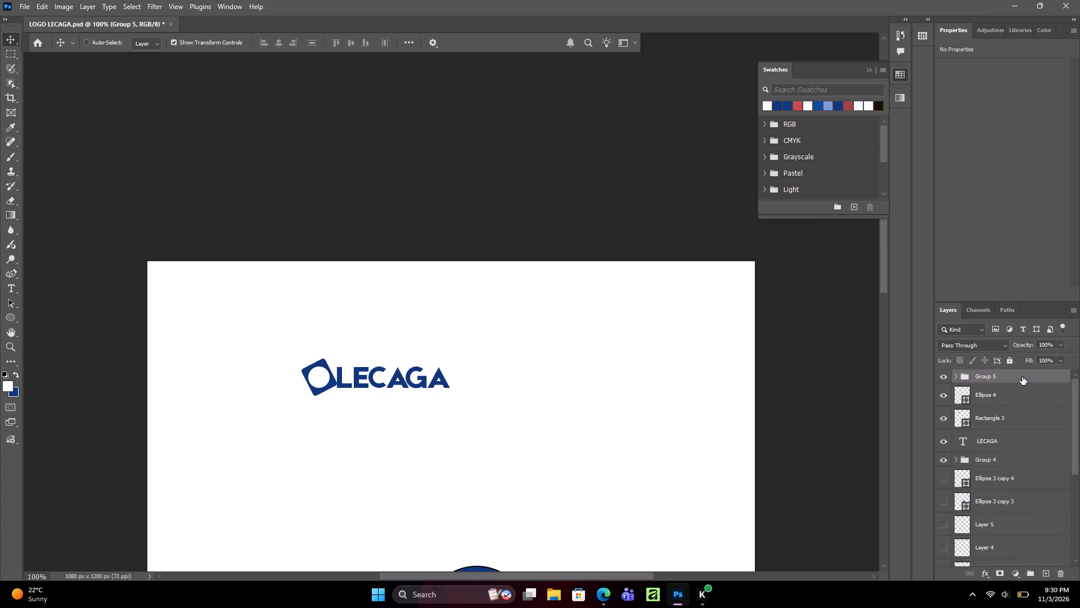
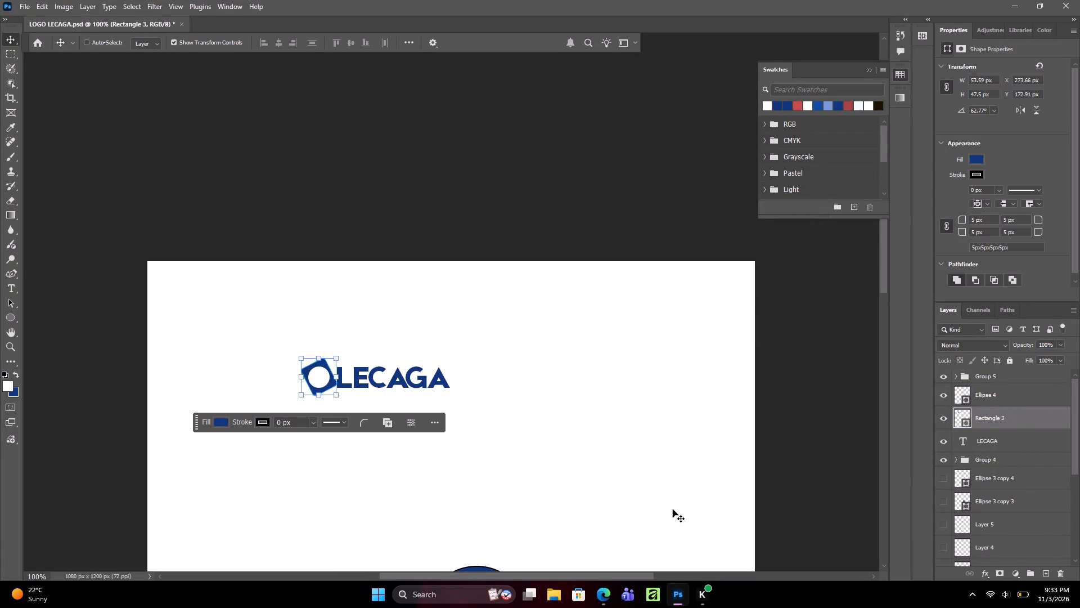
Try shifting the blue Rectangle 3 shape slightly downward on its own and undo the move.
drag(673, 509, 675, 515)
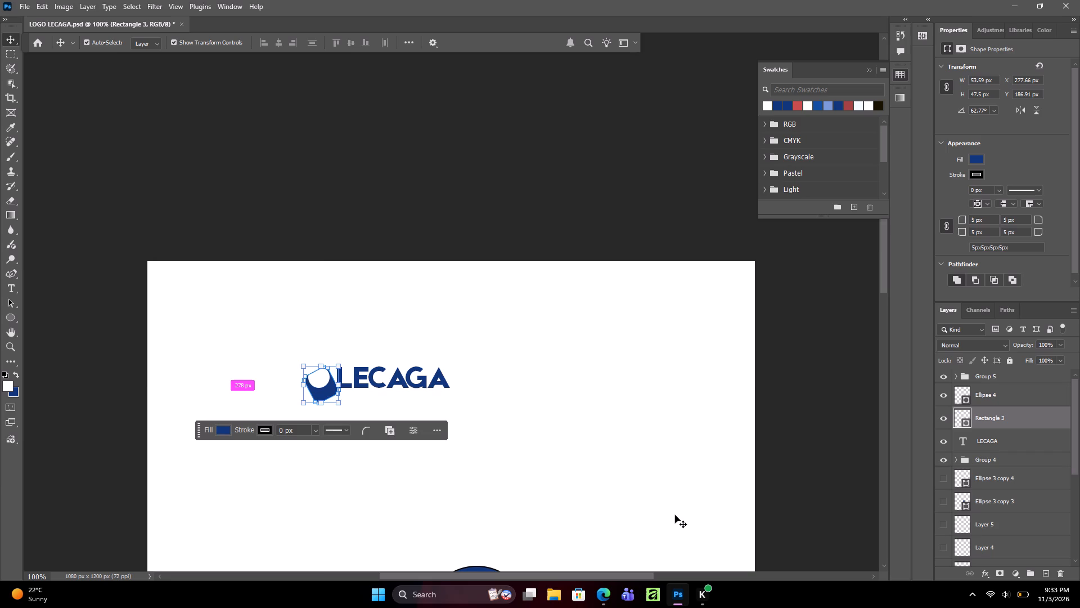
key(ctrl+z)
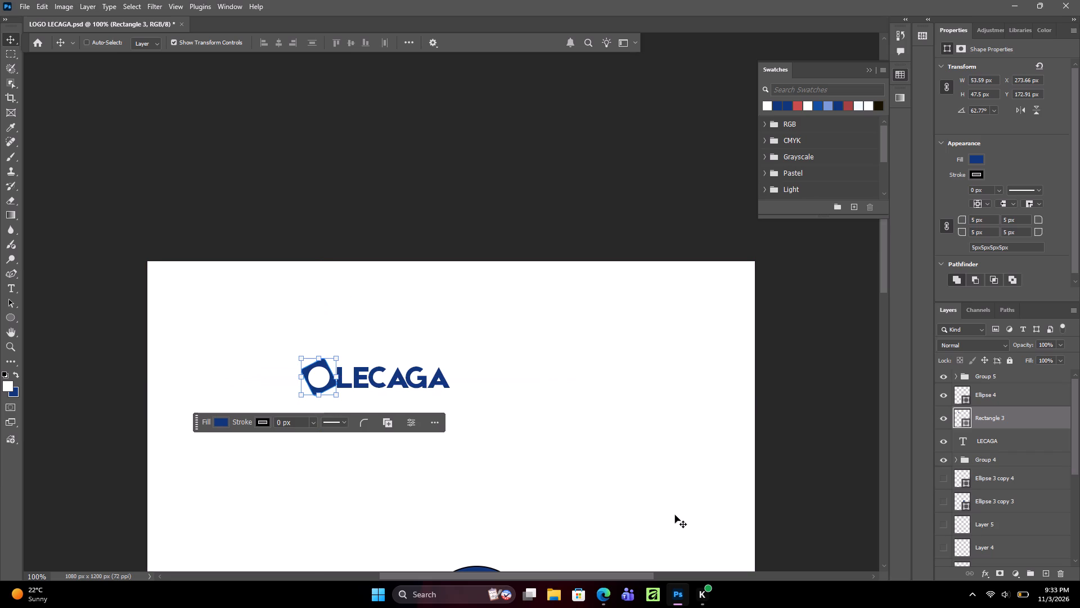
Group the emblem's Ellipse 4 and Rectangle 3 layers together.
click(976, 395)
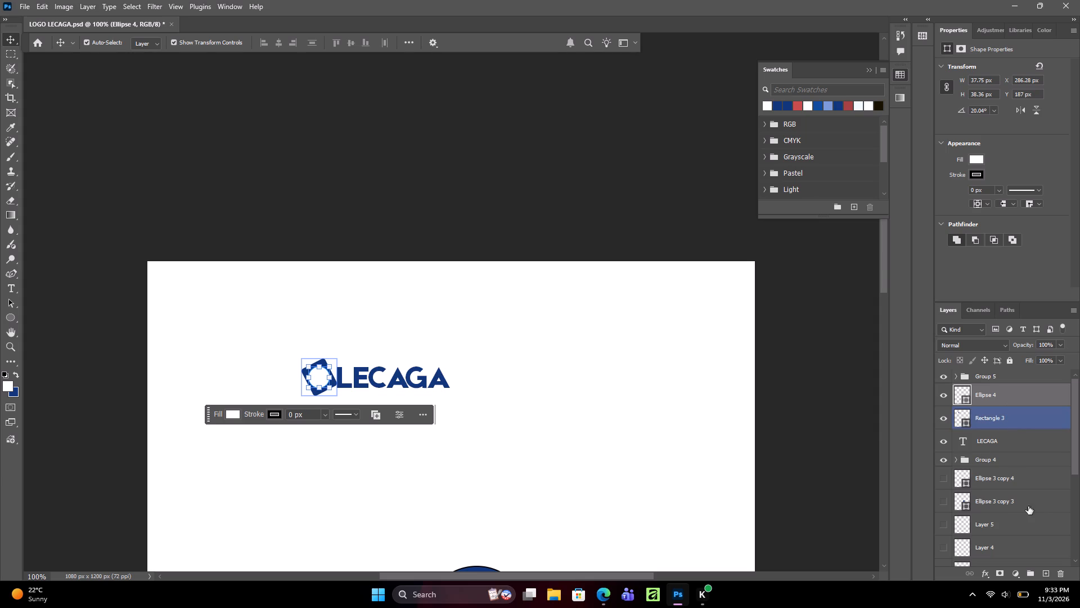
ctrl+click(1027, 412)
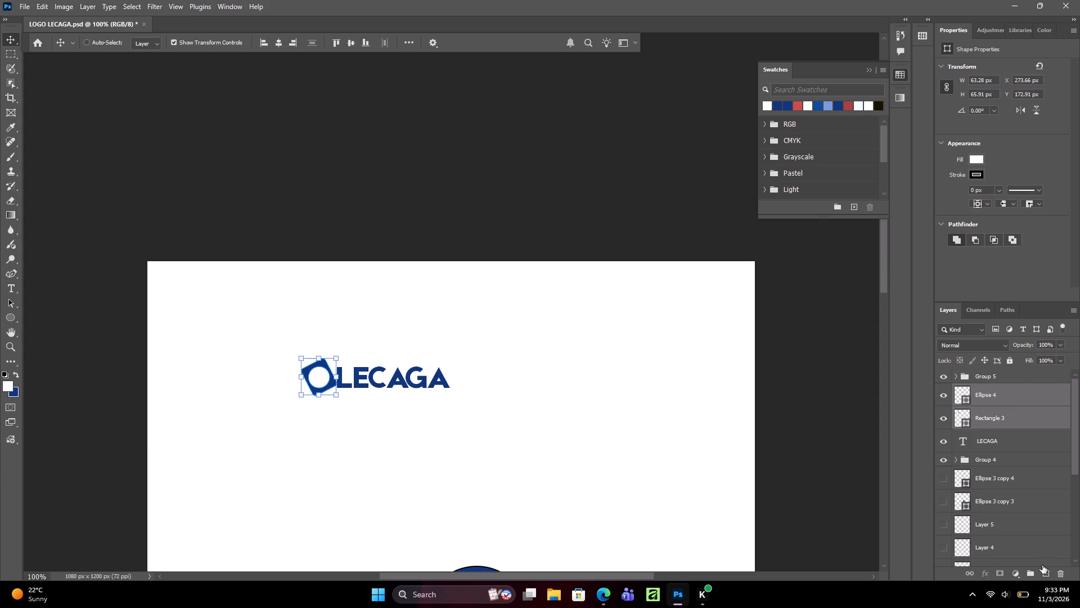
click(1033, 575)
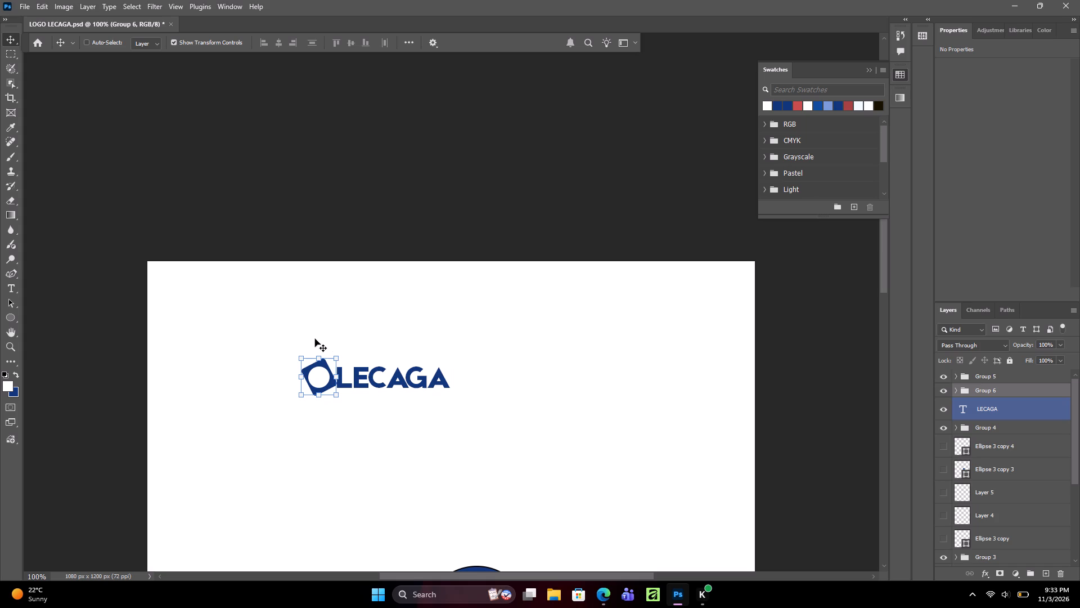
Try the grouped emblem above the LECAGA wordmark, and place it just before the L, slightly lower than the text.
drag(313, 411, 404, 381)
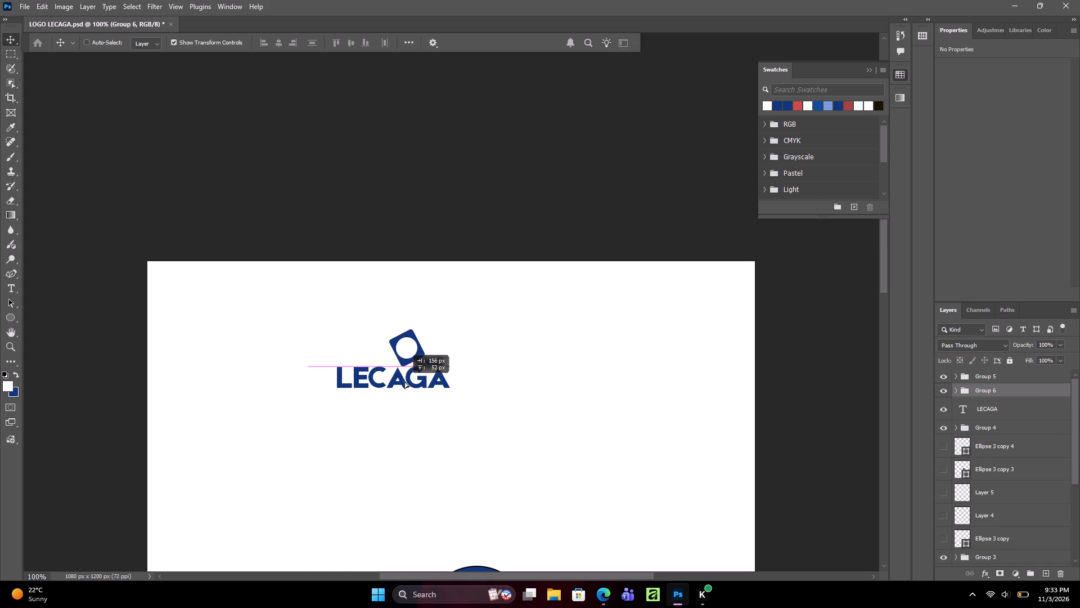
drag(404, 381, 301, 414)
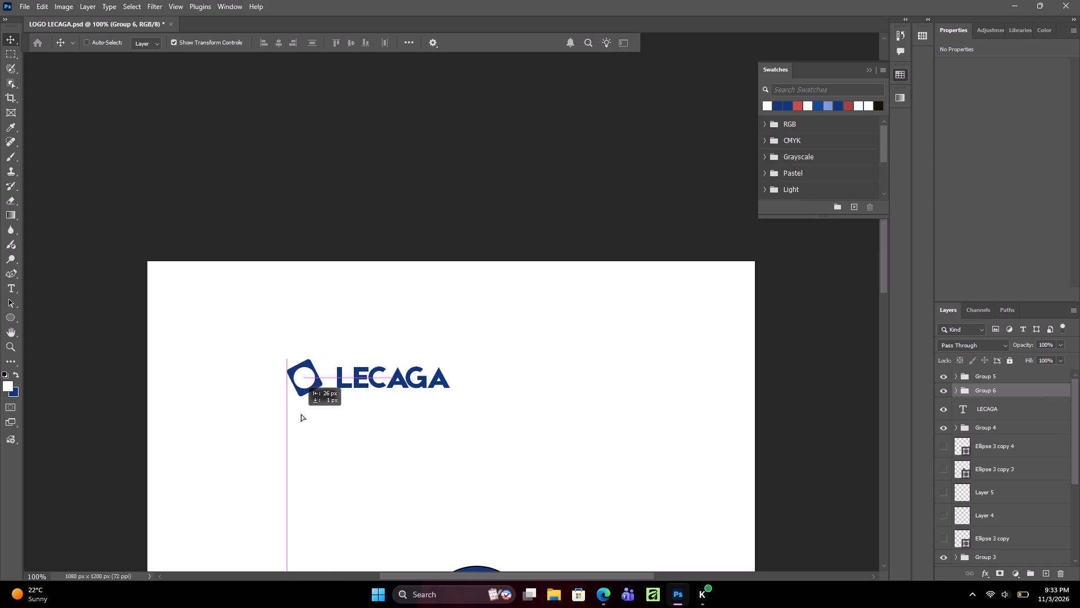
drag(301, 414, 310, 417)
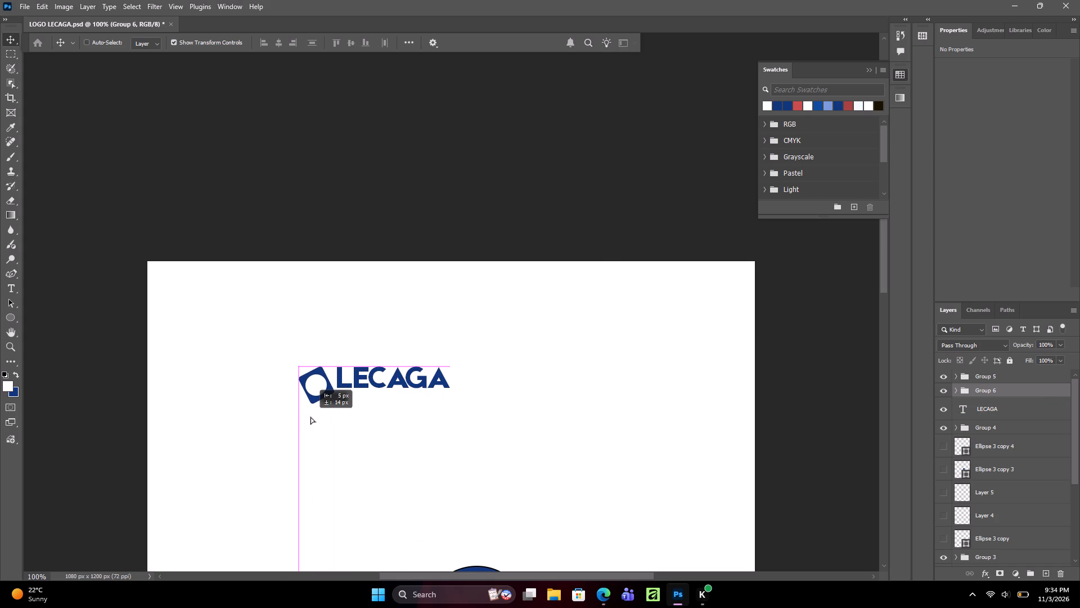
drag(310, 417, 312, 415)
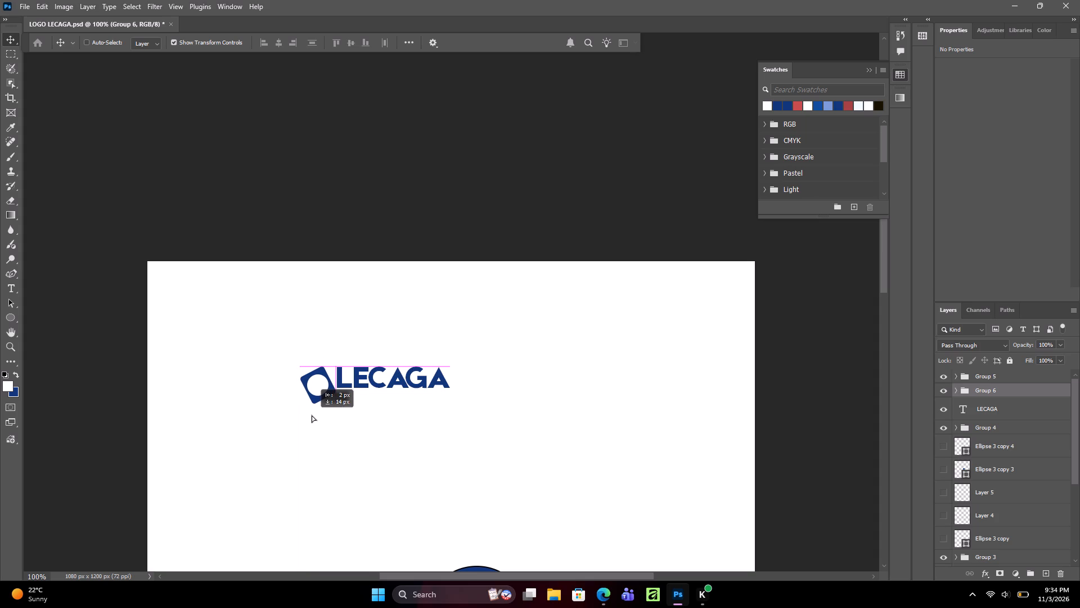
drag(312, 415, 313, 421)
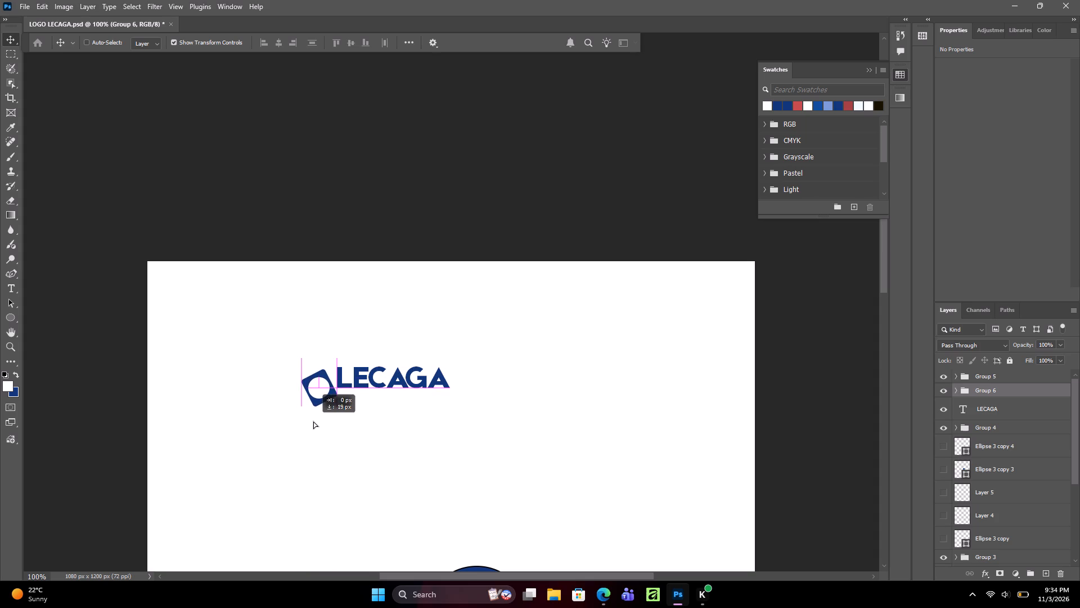
drag(313, 421, 307, 420)
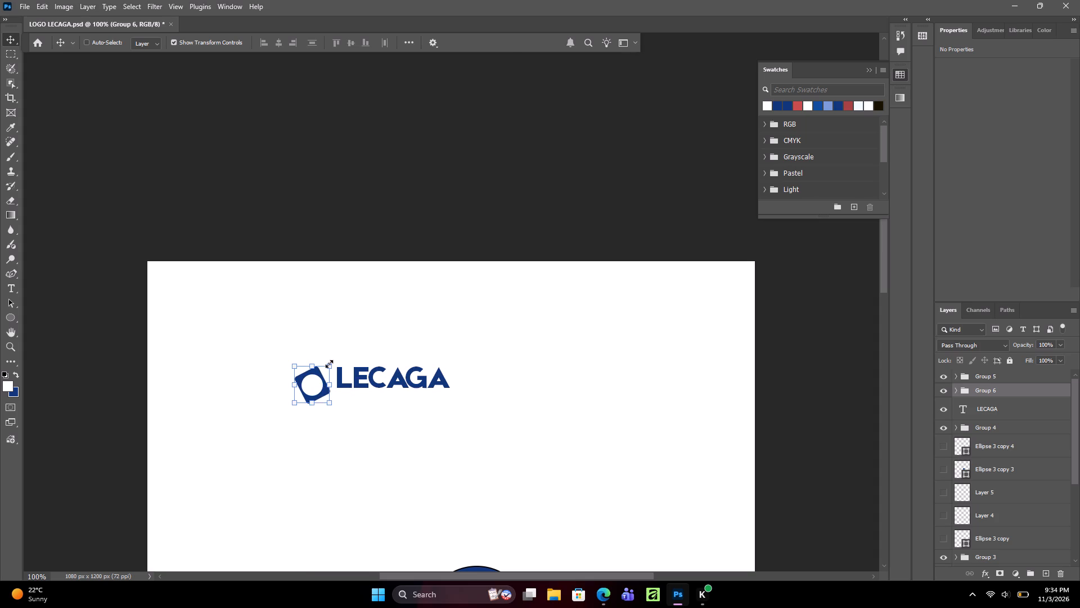
Scale the grouped emblem proportionally to about 84% and apply the transform.
drag(329, 364, 325, 371)
drag(323, 428, 325, 418)
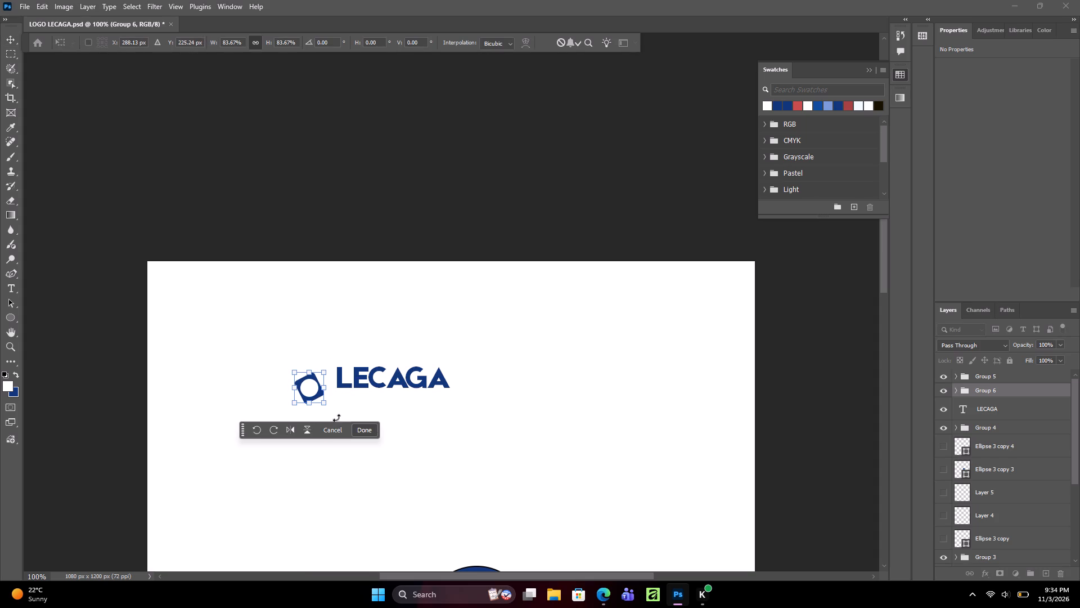
click(378, 425)
click(371, 429)
click(364, 466)
Reposition the reduced emblem close beside the L of the LECAGA wordmark, roughly centred on its height.
drag(366, 455, 371, 450)
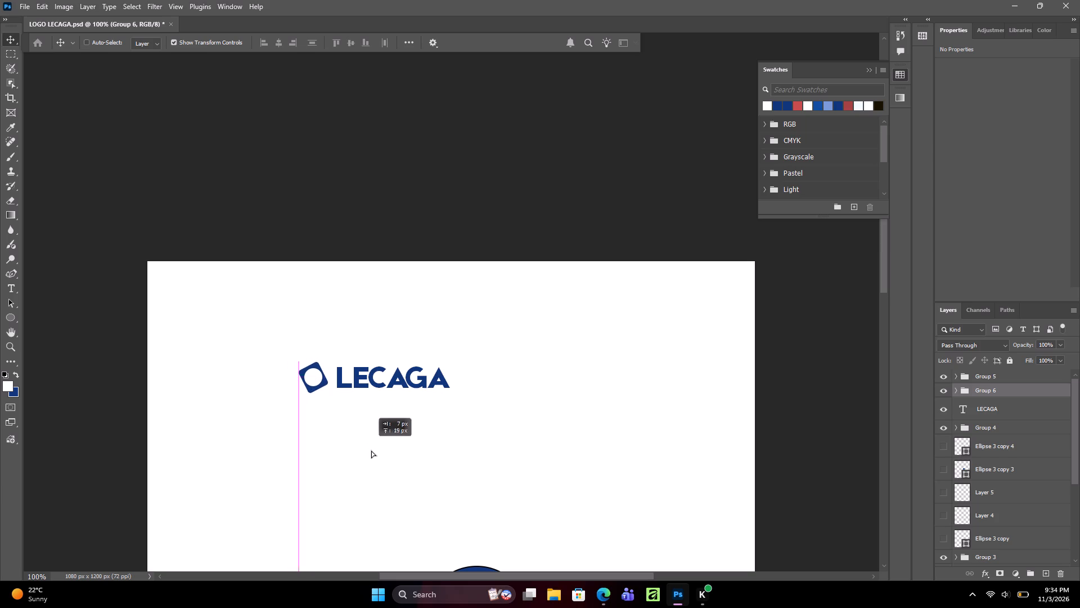
drag(371, 450, 450, 412)
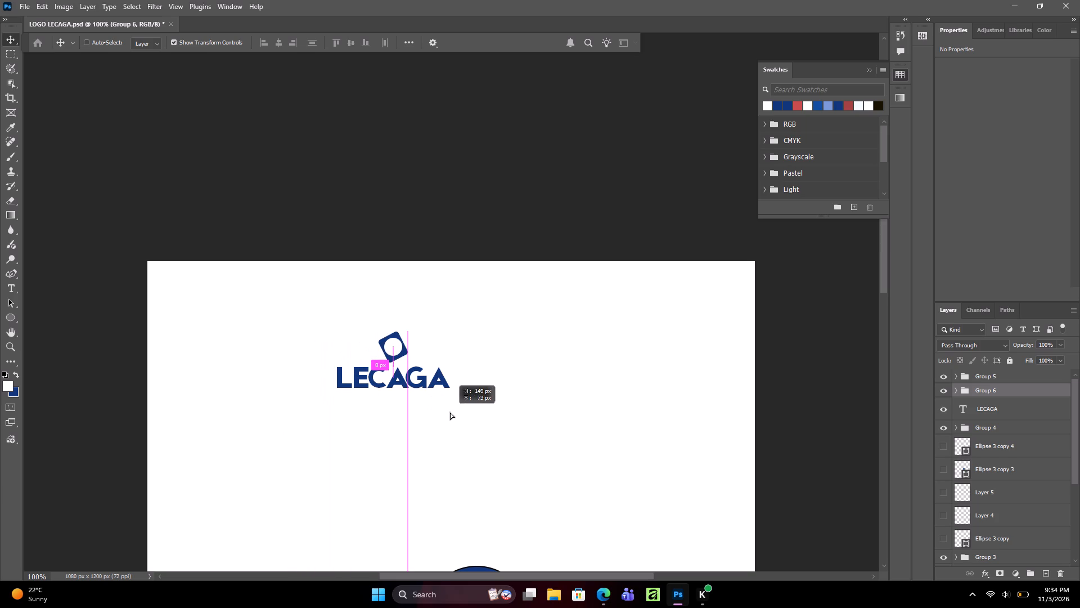
drag(450, 412, 375, 446)
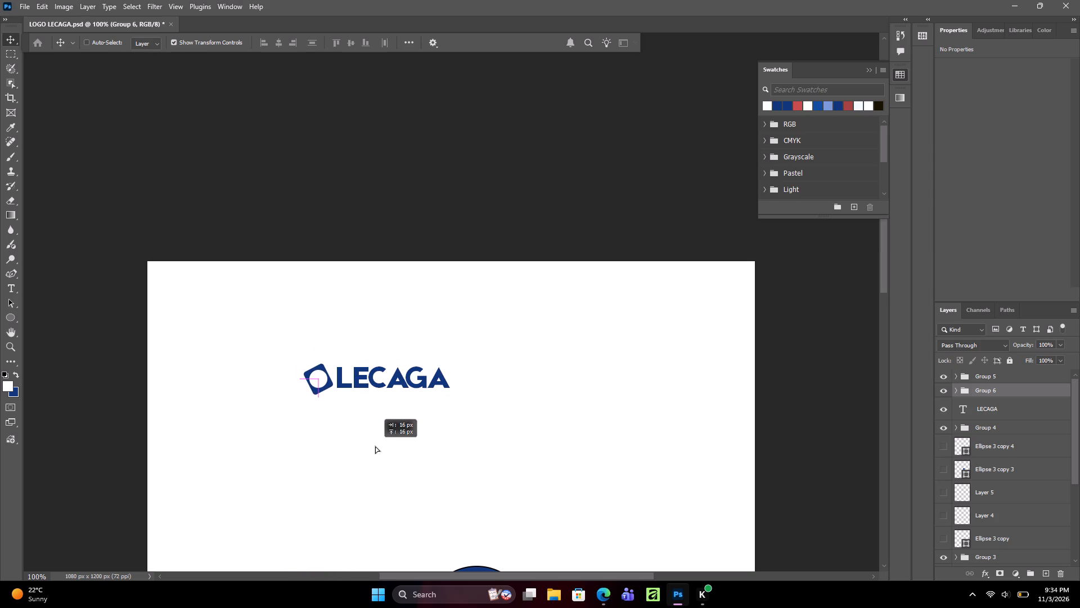
drag(375, 446, 376, 449)
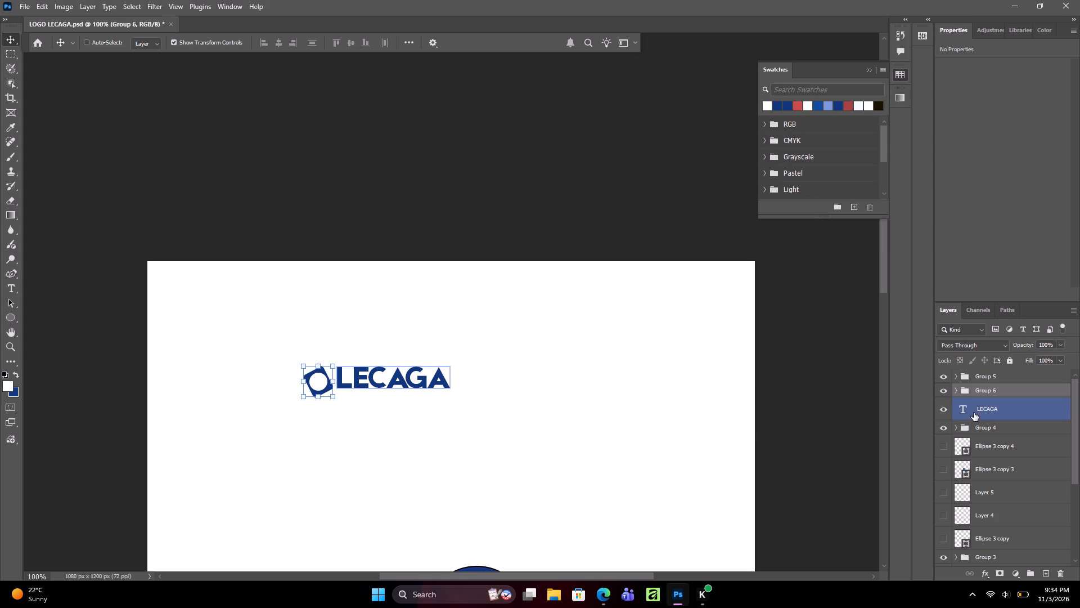
Scale the LECAGA wordmark beside the emblem proportionally to about 89%, about 51 pt.
click(998, 412)
drag(449, 364, 439, 374)
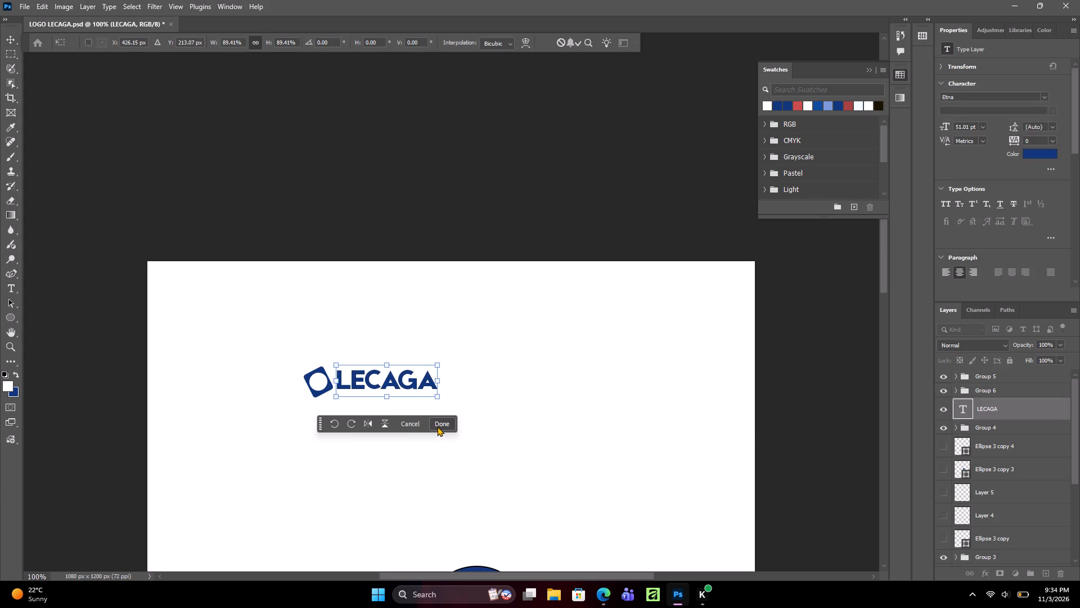
click(438, 419)
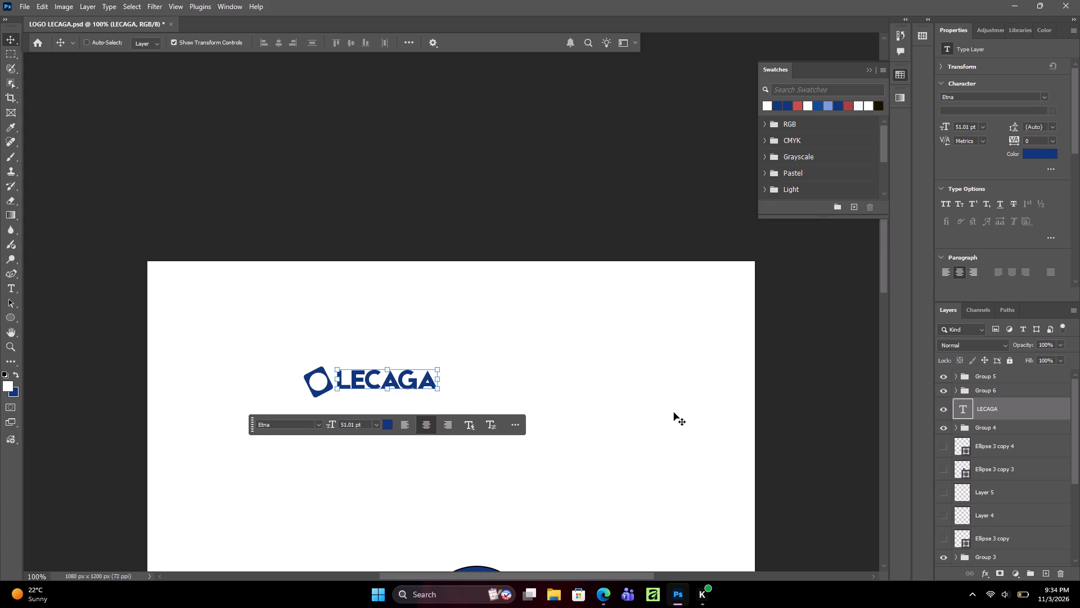
Select the hidden Ellipse 3 copy layer.
click(1022, 530)
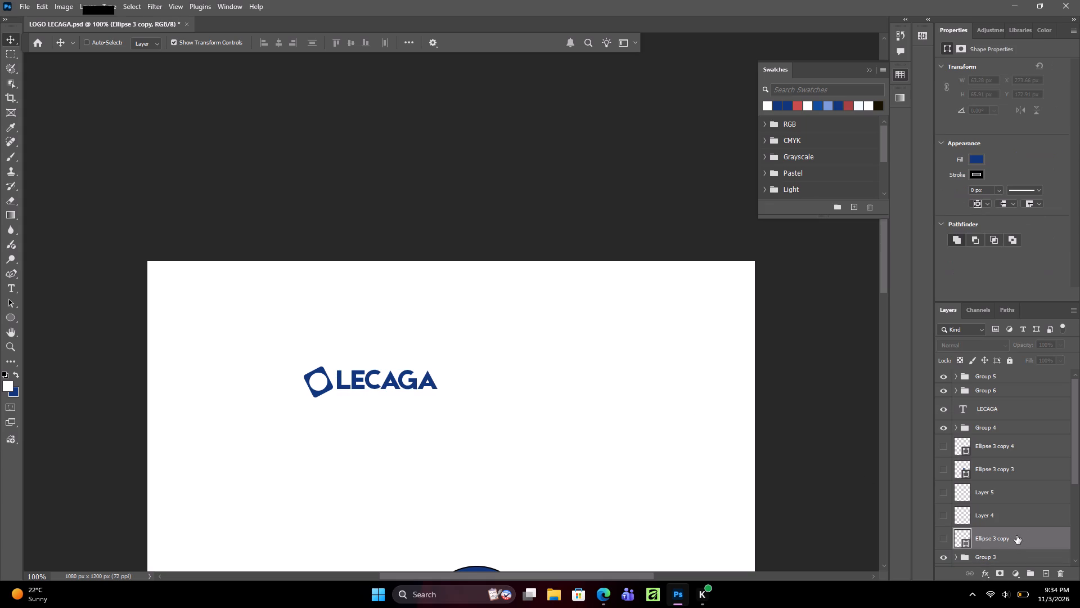
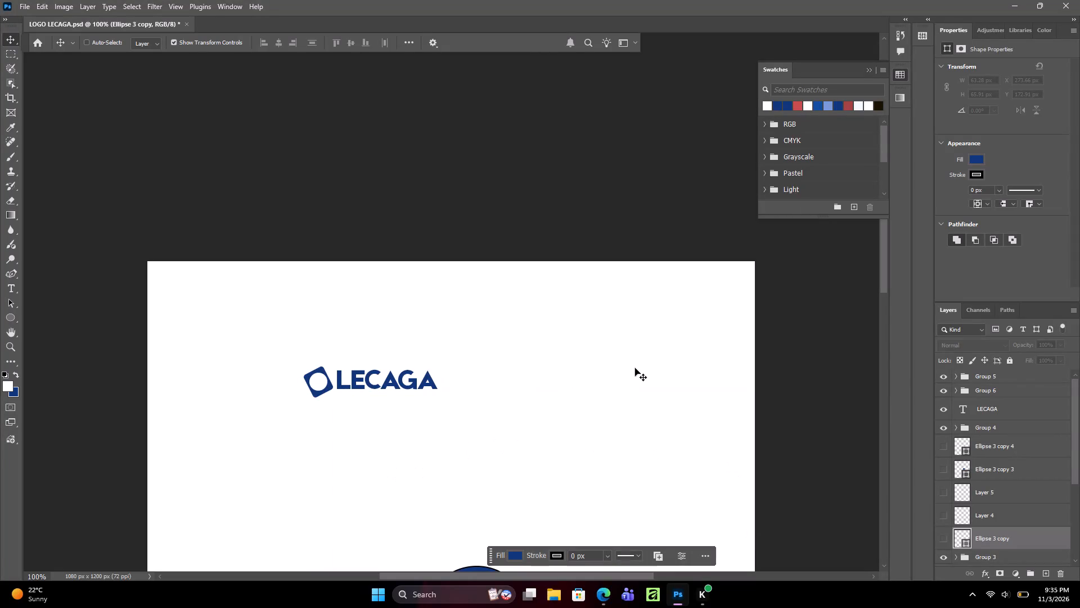
Review the LECAGA logo concepts across the canvas and examine which layers make up the oval L-and-leaf emblem.
scroll(658, 416, down, 1)
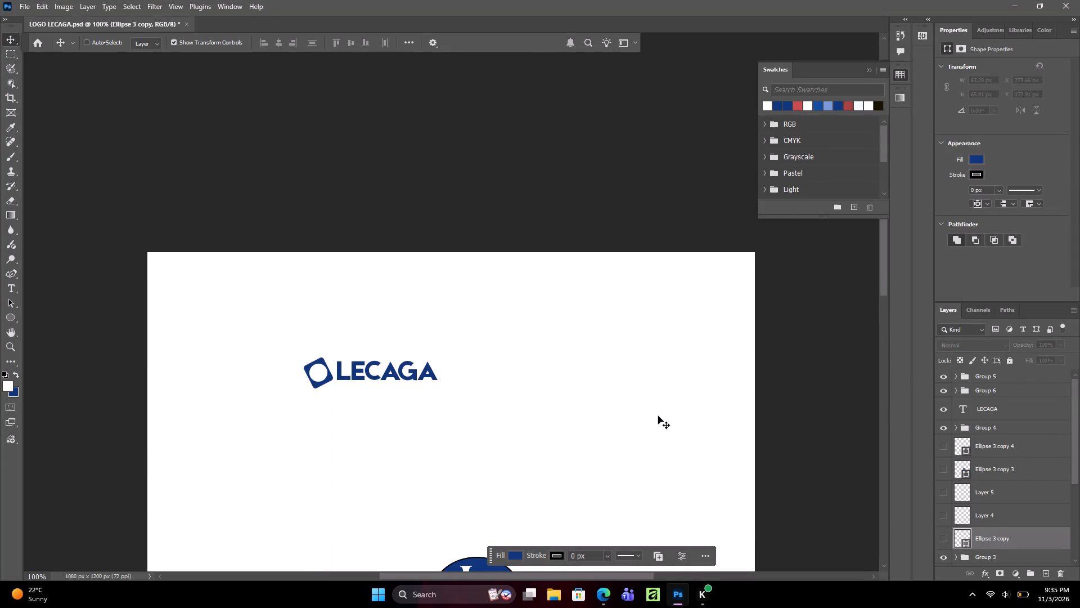
scroll(652, 444, down, 12)
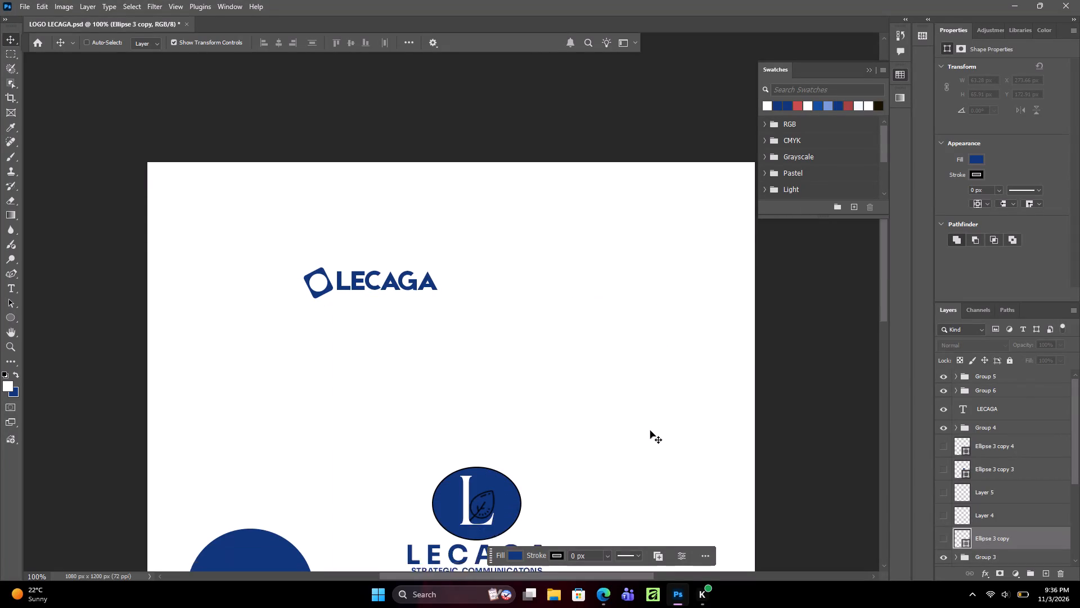
scroll(650, 431, down, 5)
scroll(640, 435, up, 3)
scroll(640, 435, down, 1)
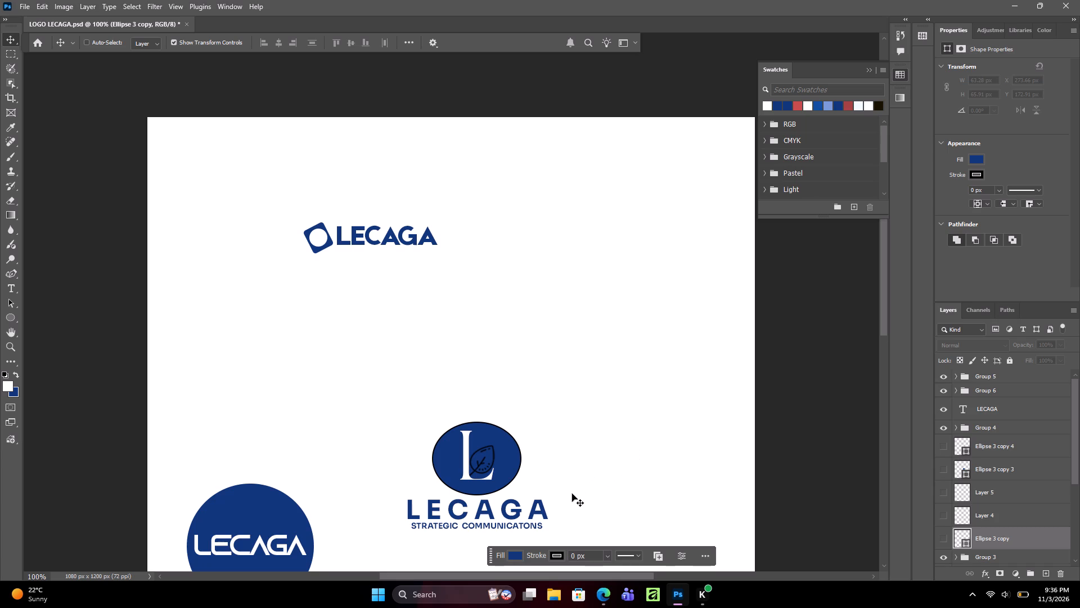
click(486, 467)
scroll(954, 442, up, 4)
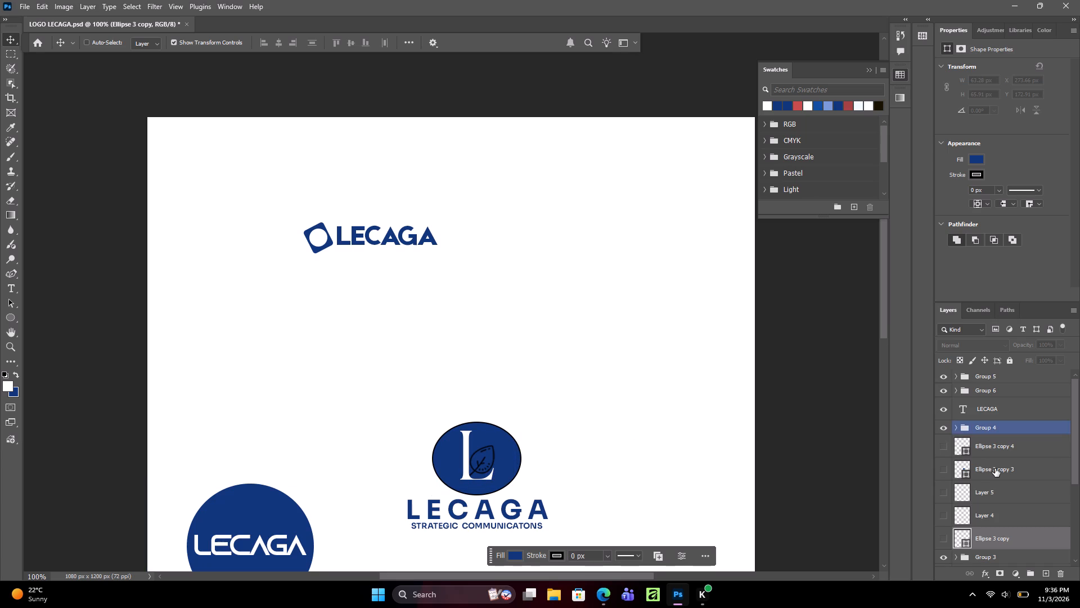
scroll(995, 468, up, 3)
scroll(995, 468, down, 2)
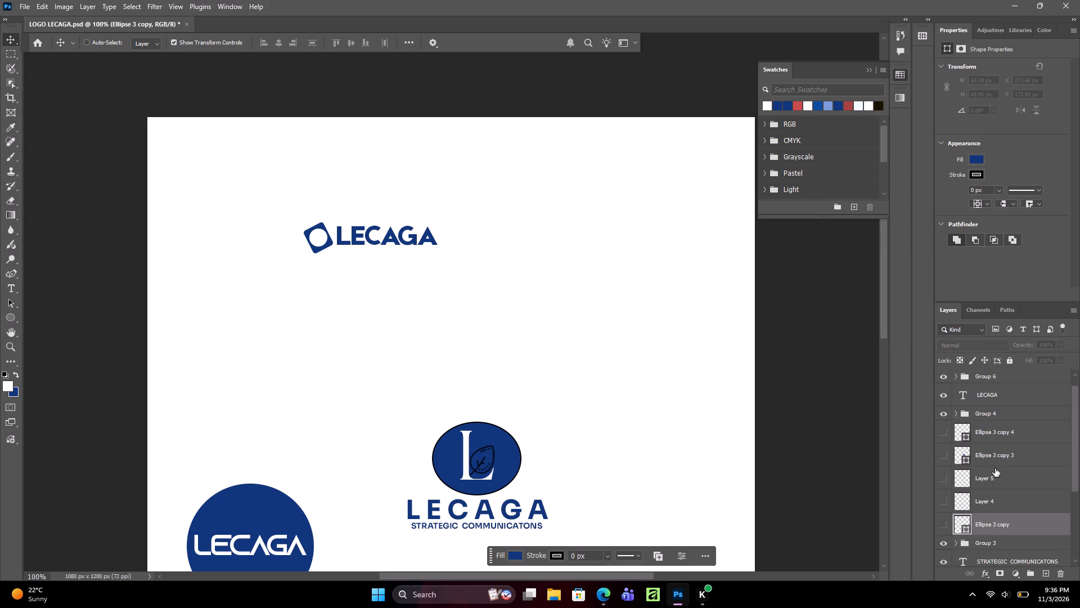
scroll(995, 468, down, 16)
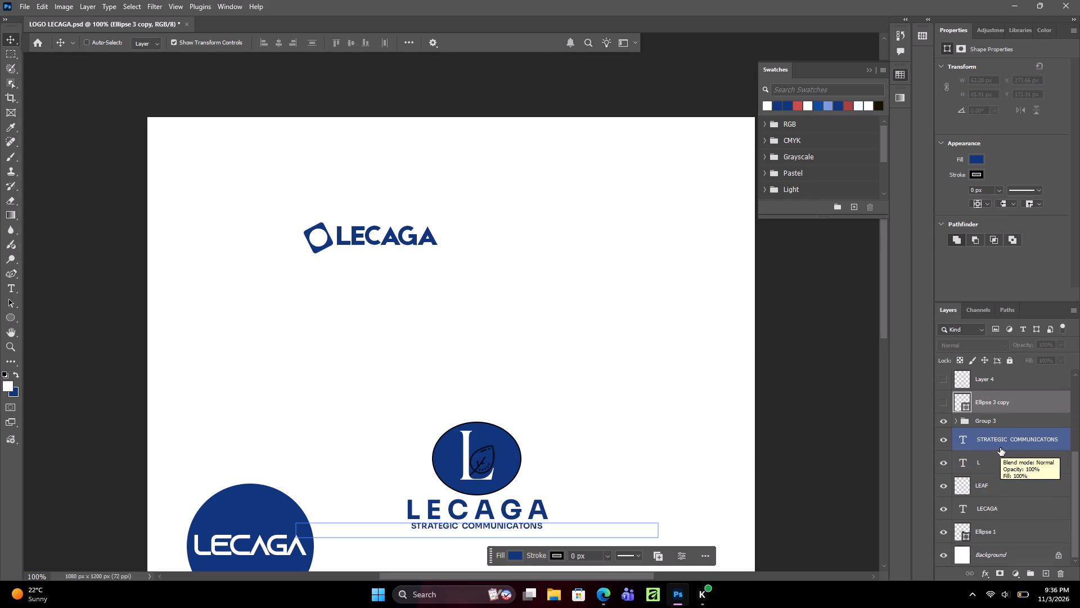
scroll(1000, 448, down, 2)
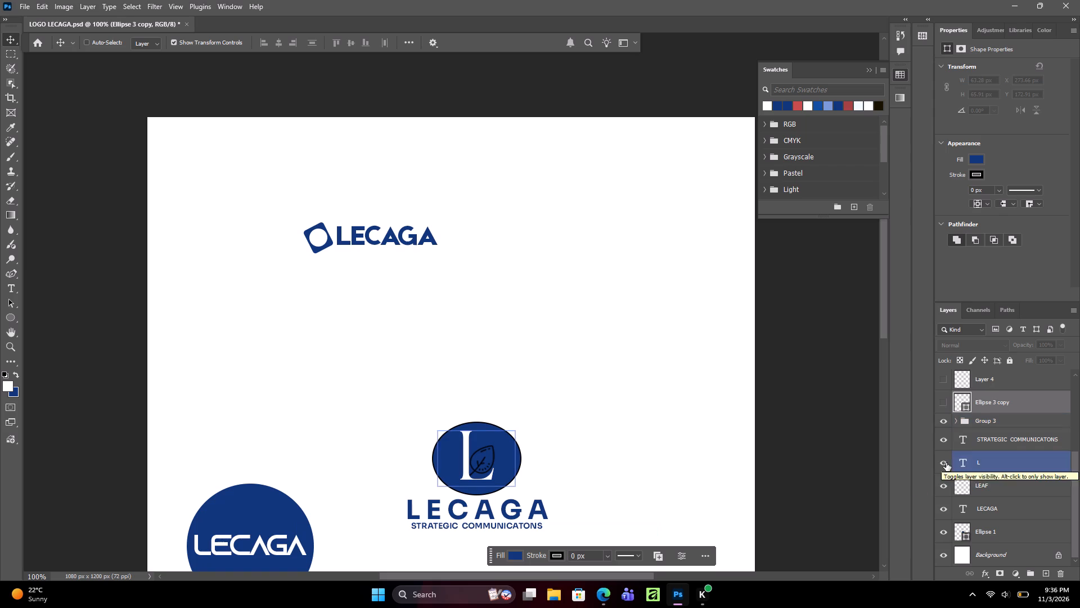
scroll(541, 489, down, 18)
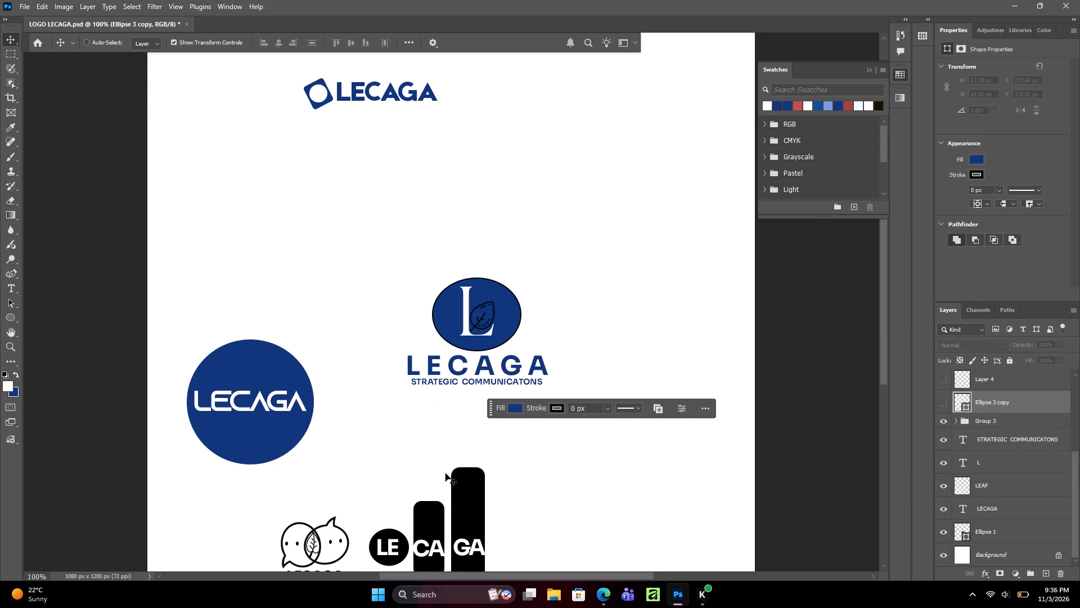
scroll(445, 473, down, 5)
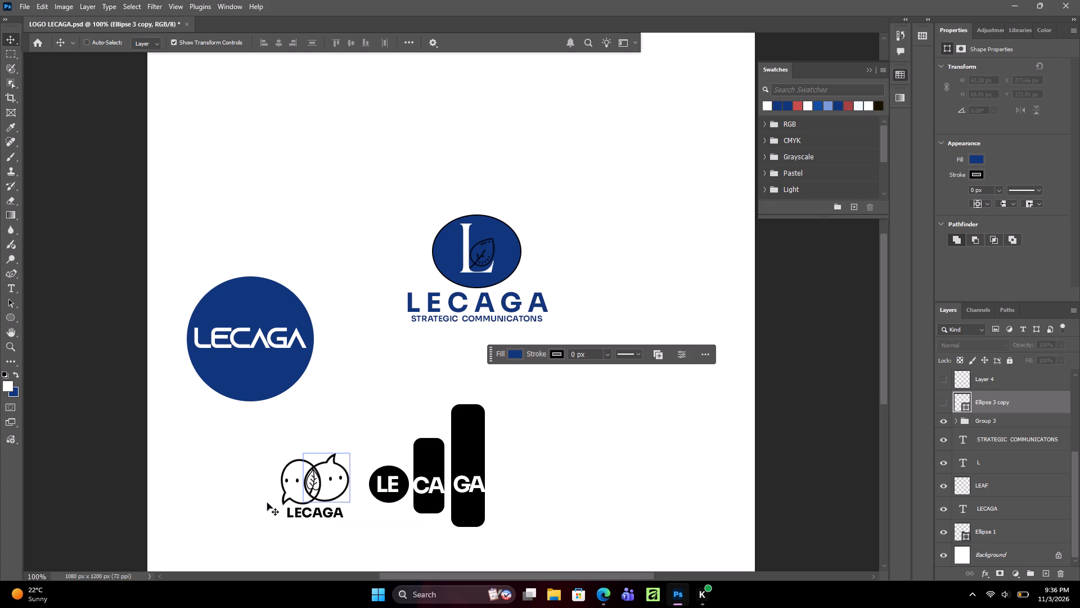
scroll(1045, 466, down, 1)
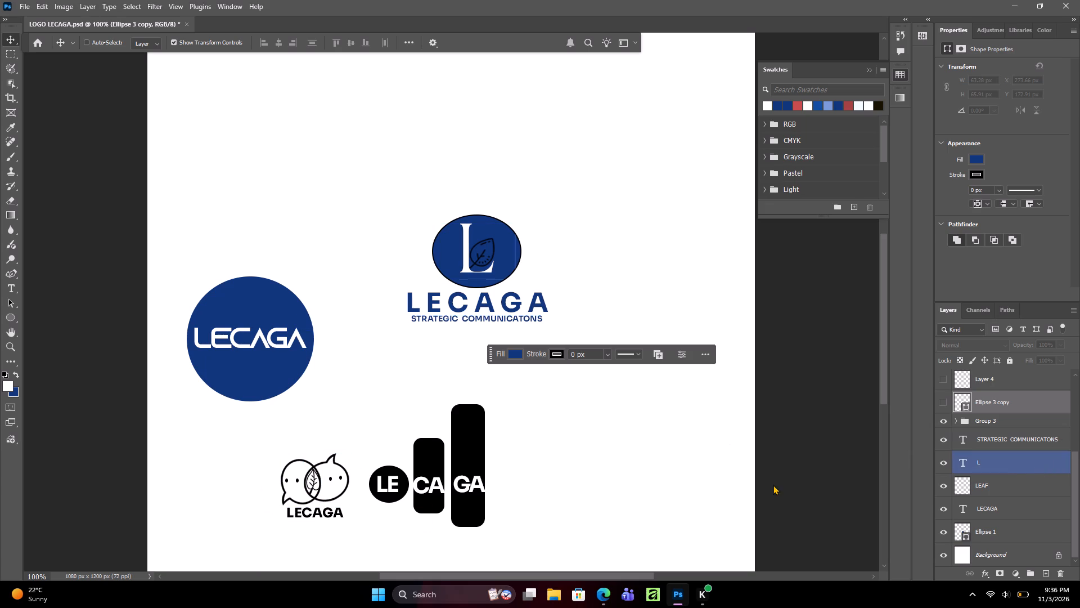
click(469, 456)
scroll(1002, 478, down, 7)
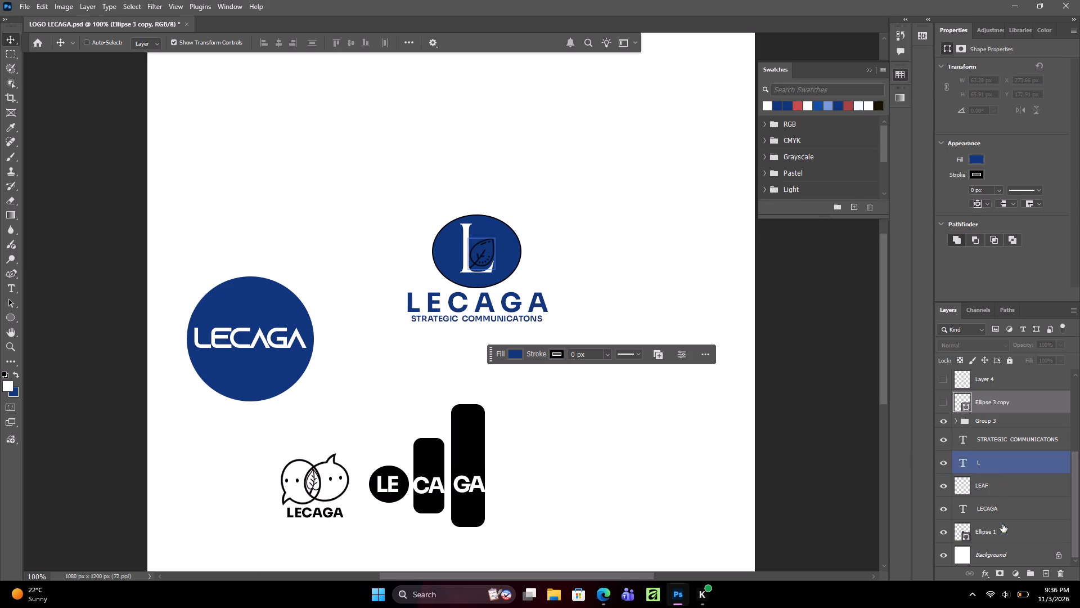
Check the Ellipse 1 and STRATEGIC COMMUNICATONS layers, and select Group 3, which holds the black LE CA GA shapes.
click(1000, 531)
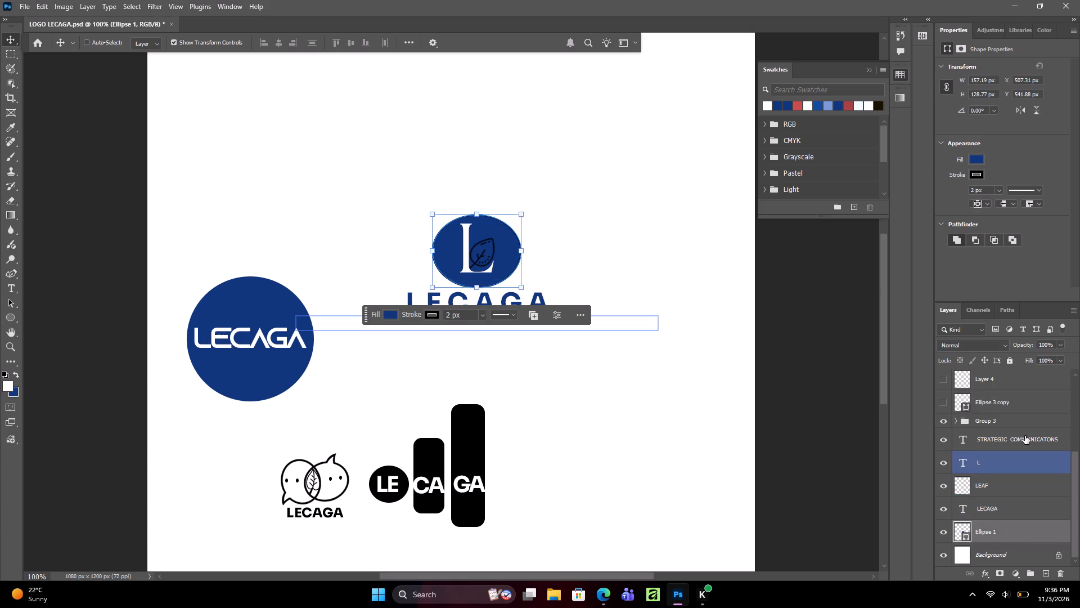
click(1025, 436)
scroll(1025, 436, up, 4)
click(1020, 470)
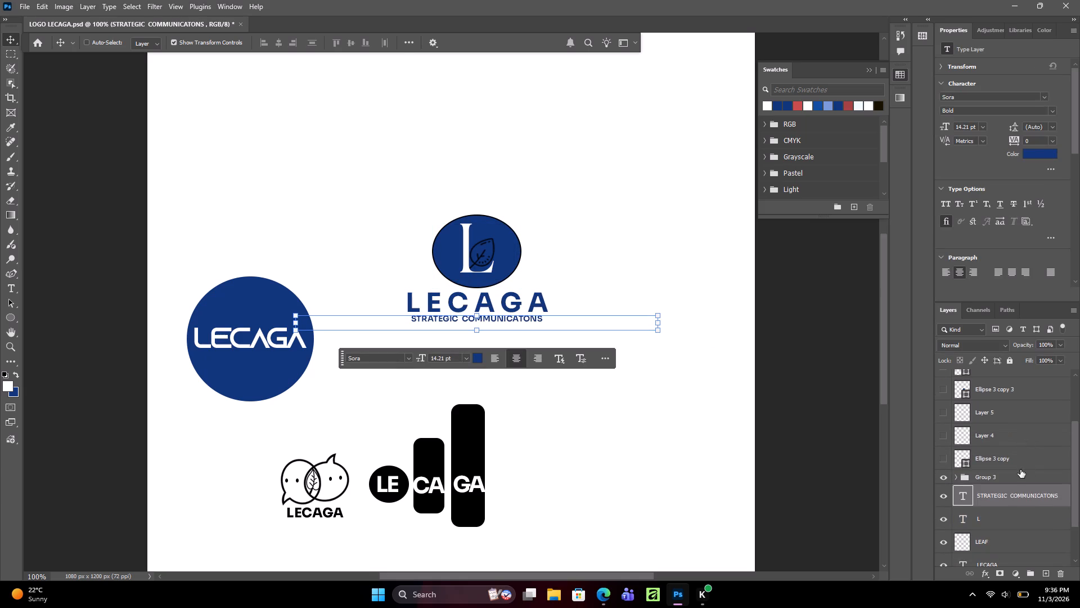
click(1018, 476)
click(1012, 481)
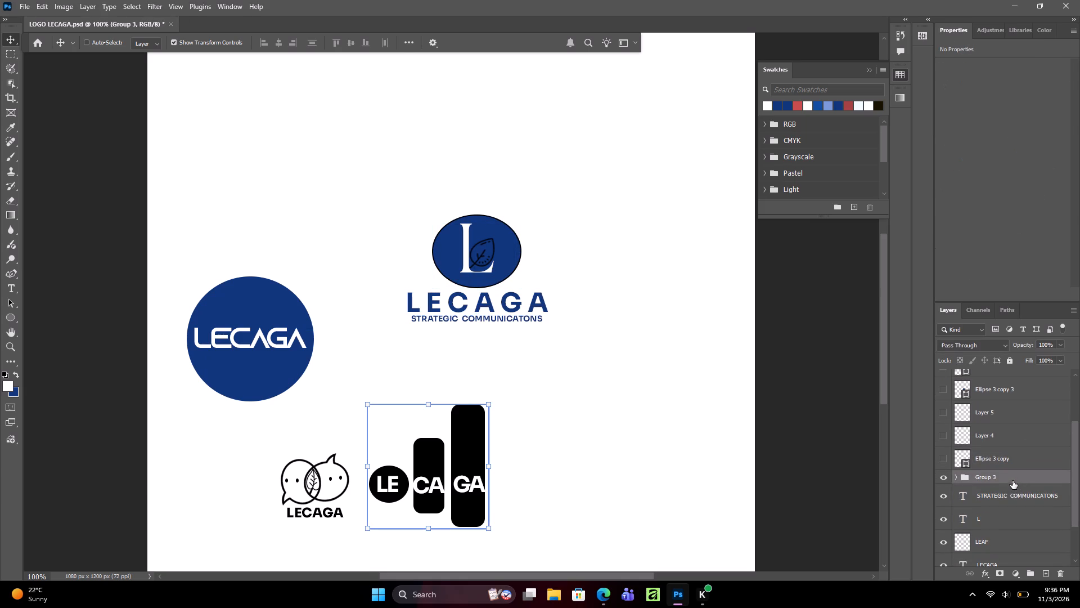
click(1007, 479)
right_click(1007, 479)
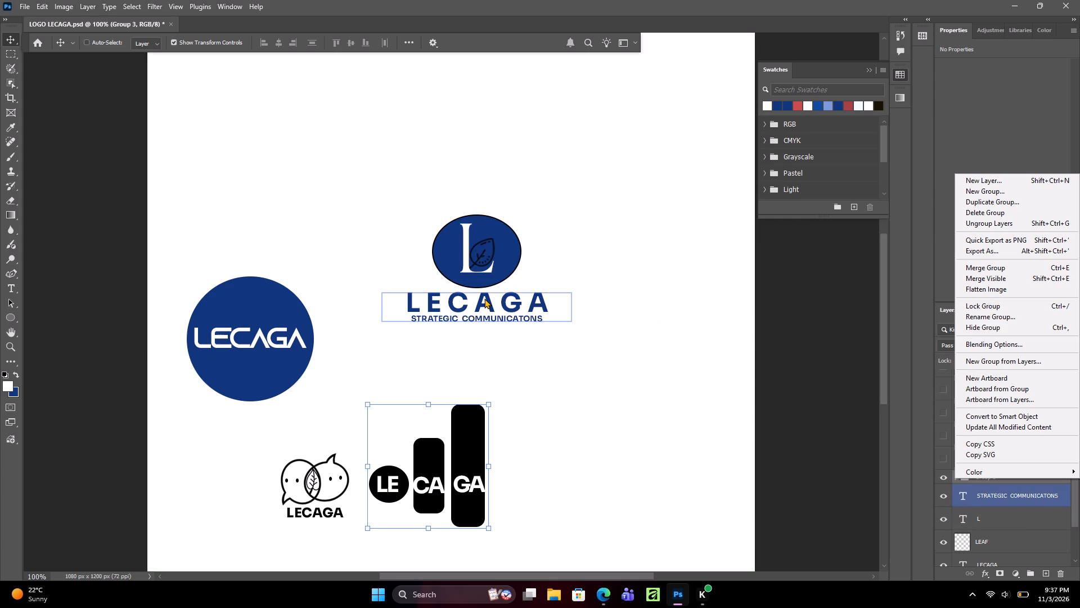
click(927, 390)
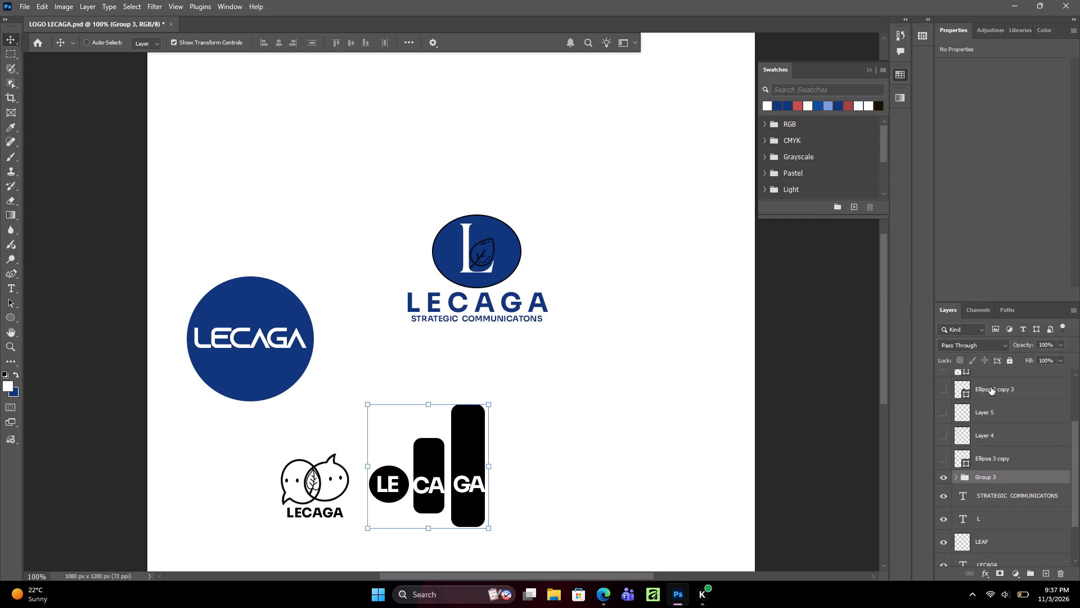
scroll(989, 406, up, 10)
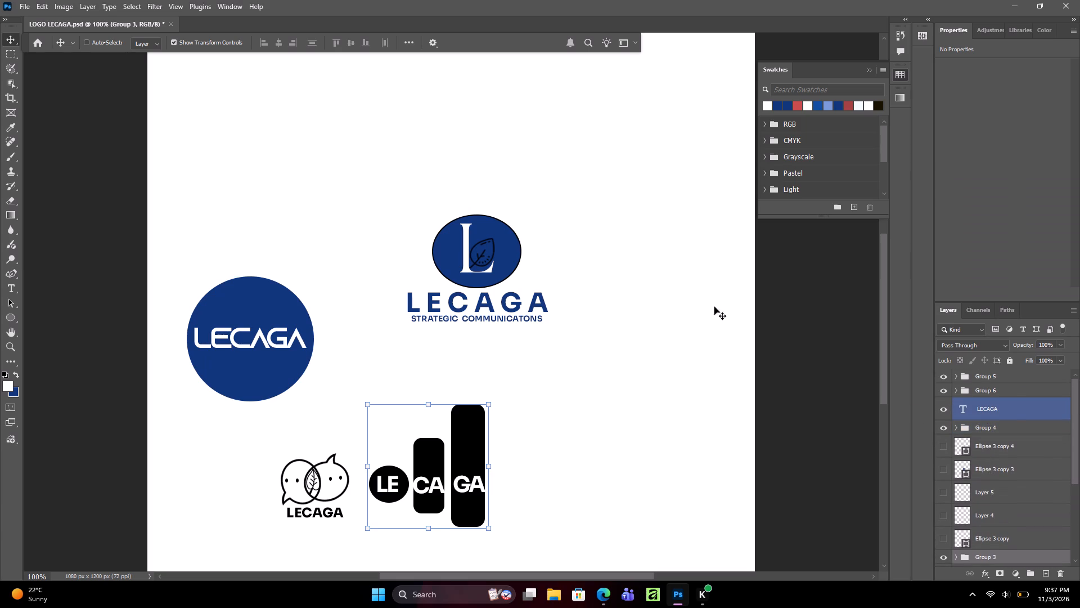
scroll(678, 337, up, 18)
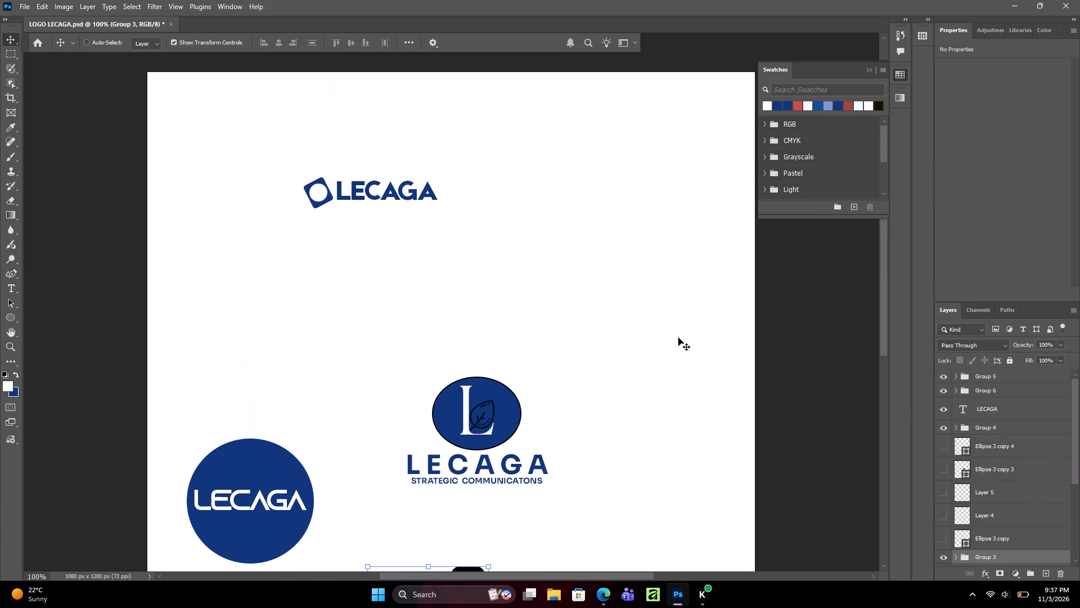